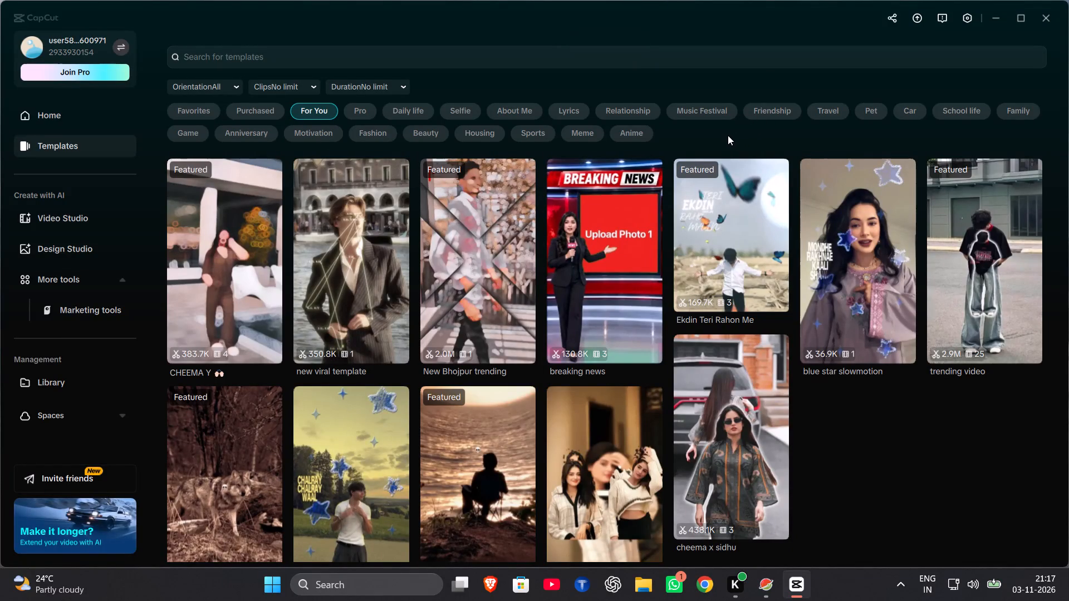
Browse the For You video templates to look for a suitable one.
scroll(384, 281, "down", 1)
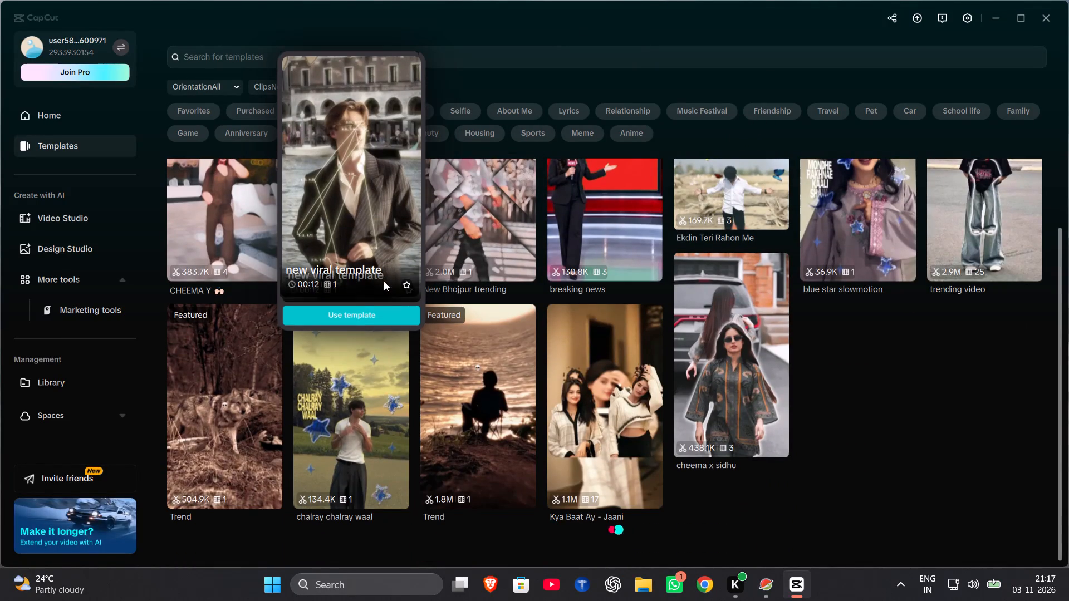
scroll(384, 281, "down", 2)
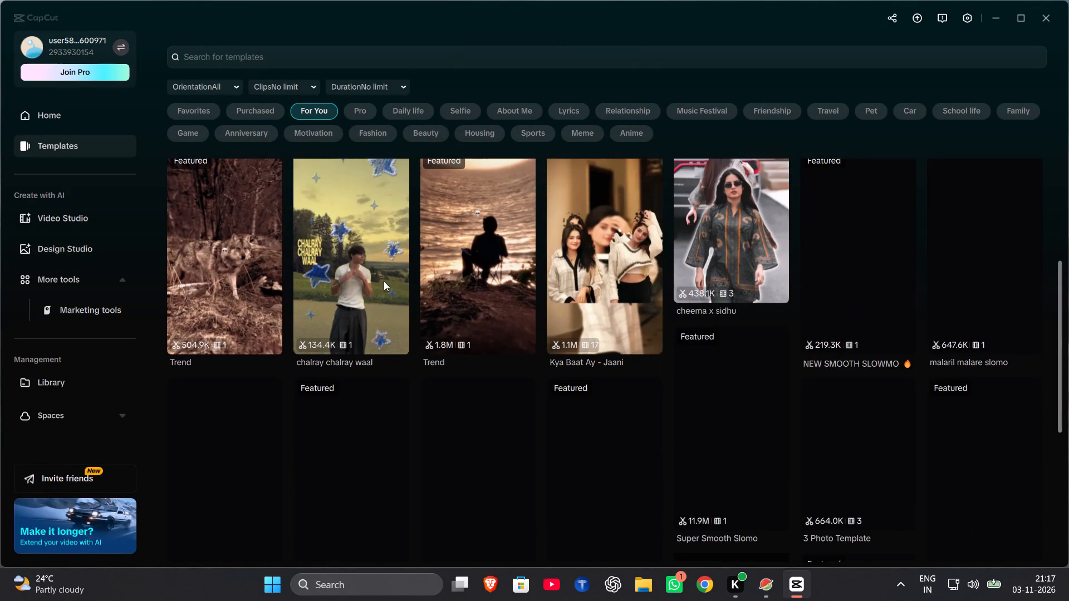
scroll(384, 281, "down", 1)
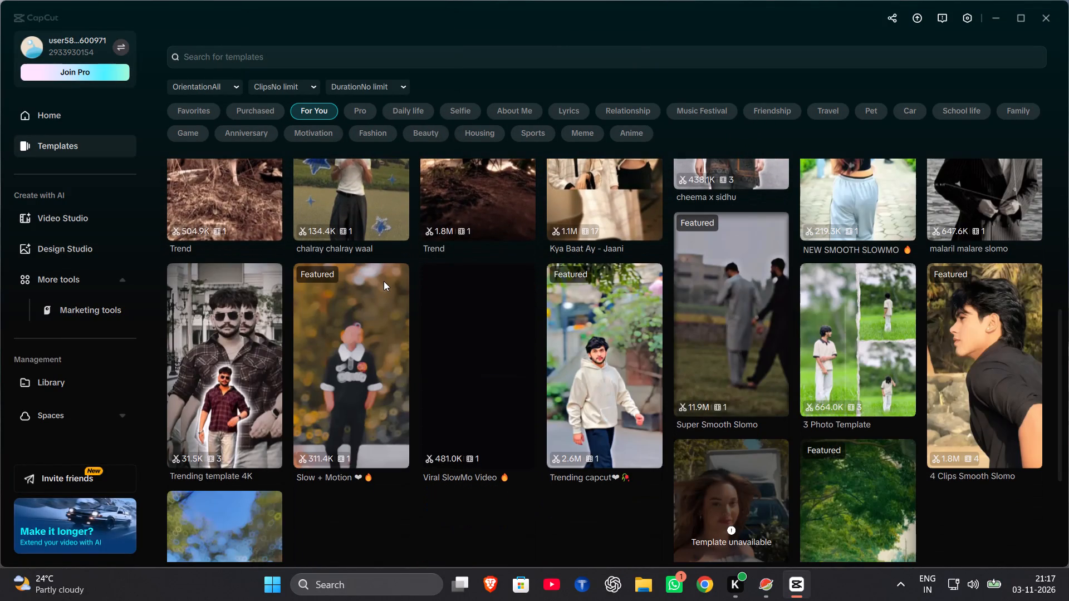
scroll(384, 281, "down", 1)
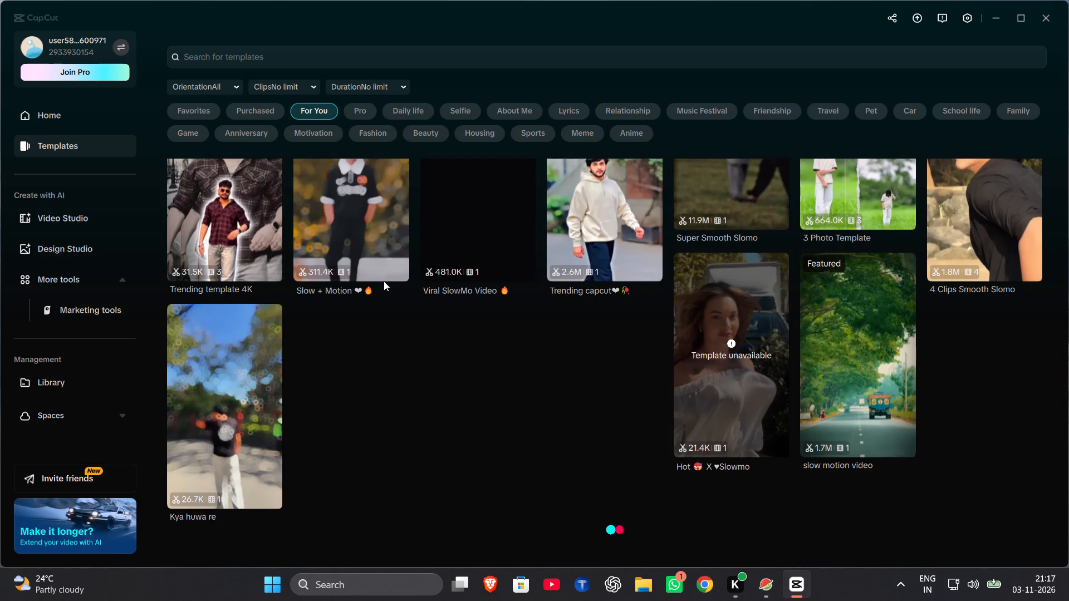
scroll(384, 281, "down", 4)
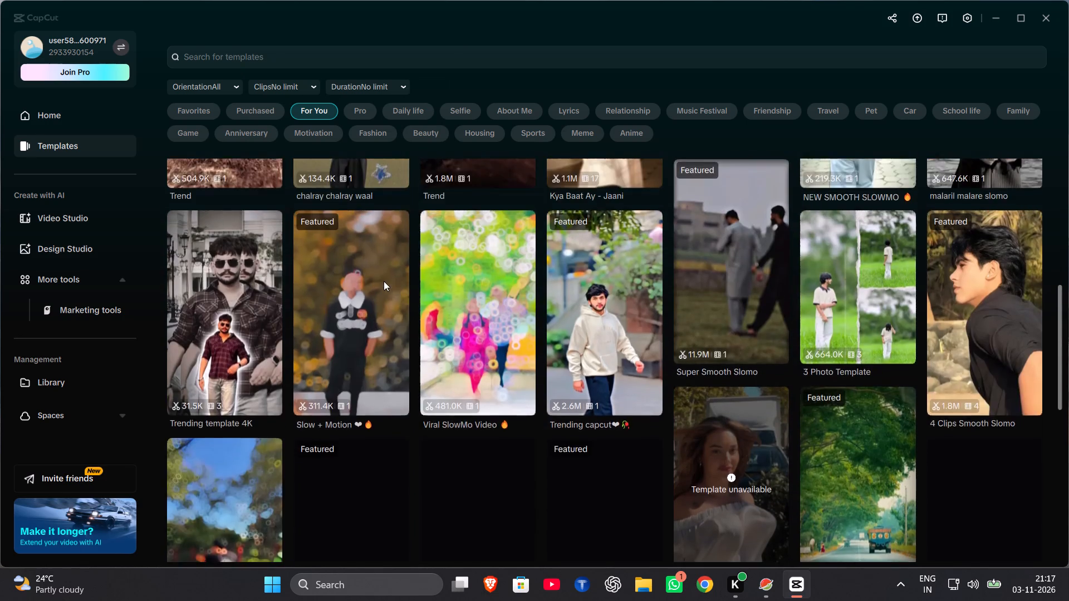
scroll(384, 281, "down", 1)
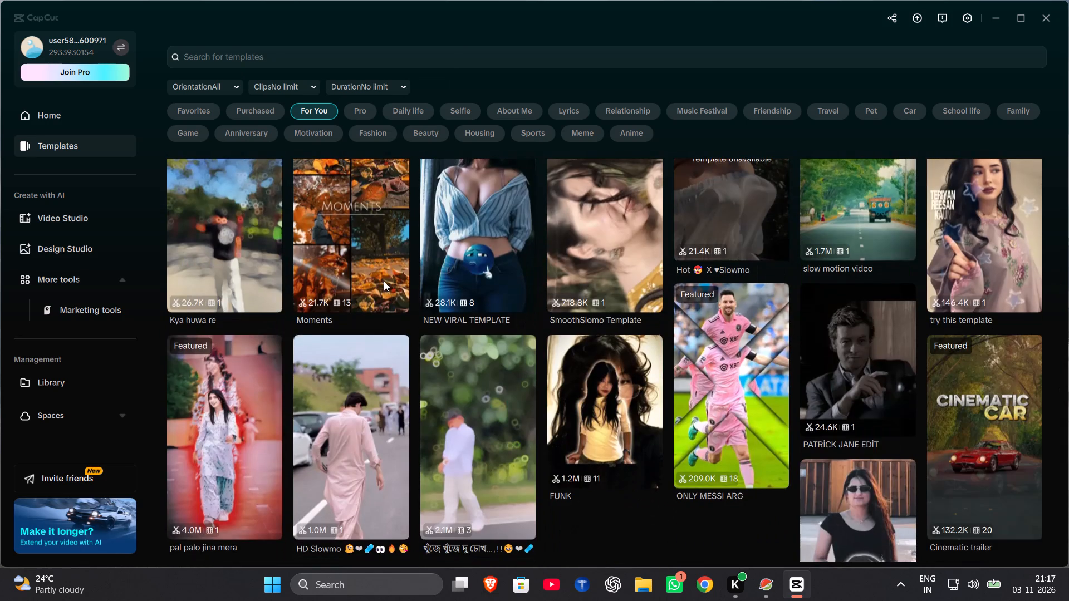
Show the templates in the Sports category.
left_click(529, 130)
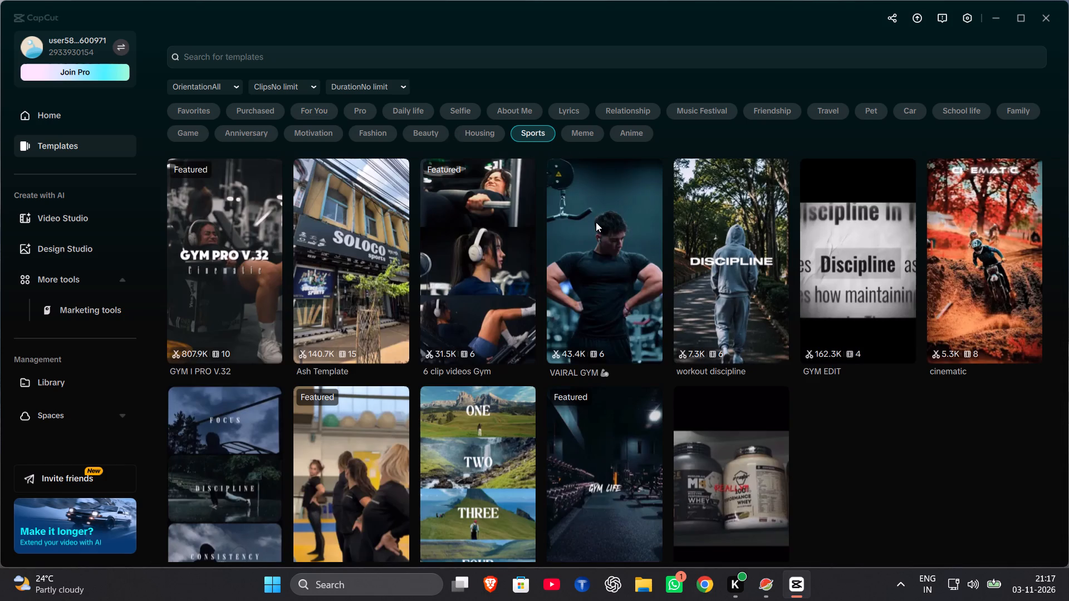
Preview the VAIRAL GYM, 6 clip videos Gym and GYM EDIT (4 clips) templates one after another, closing each preview.
left_click(596, 225)
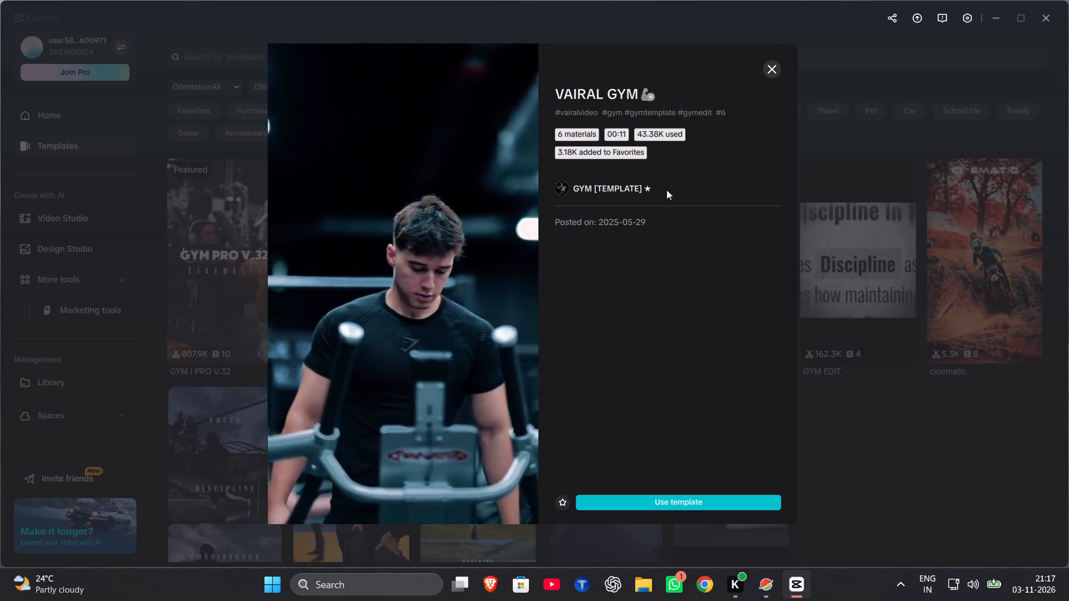
left_click(771, 73)
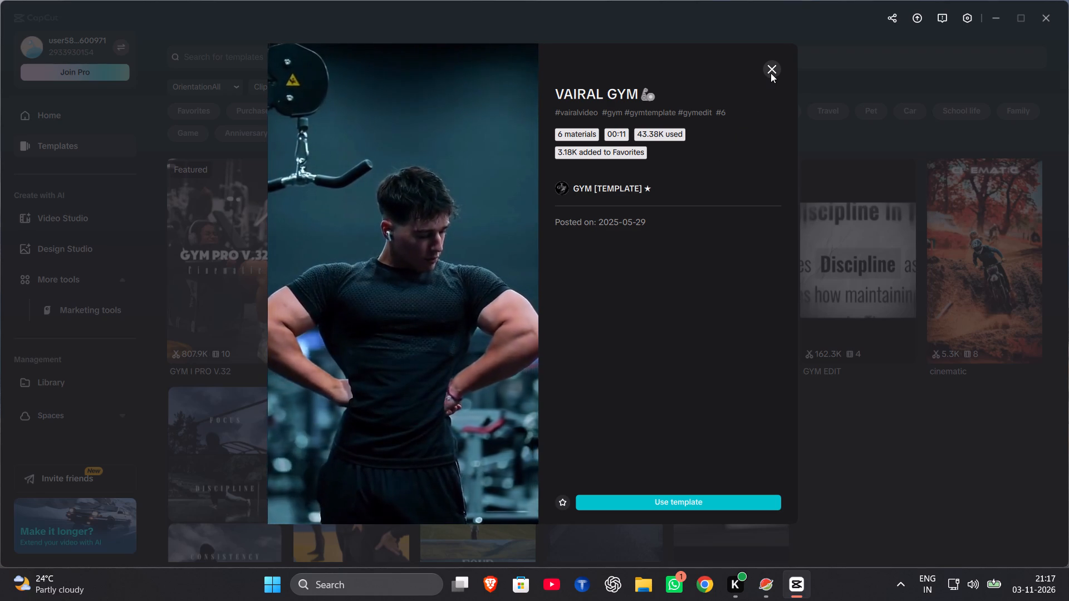
left_click(493, 218)
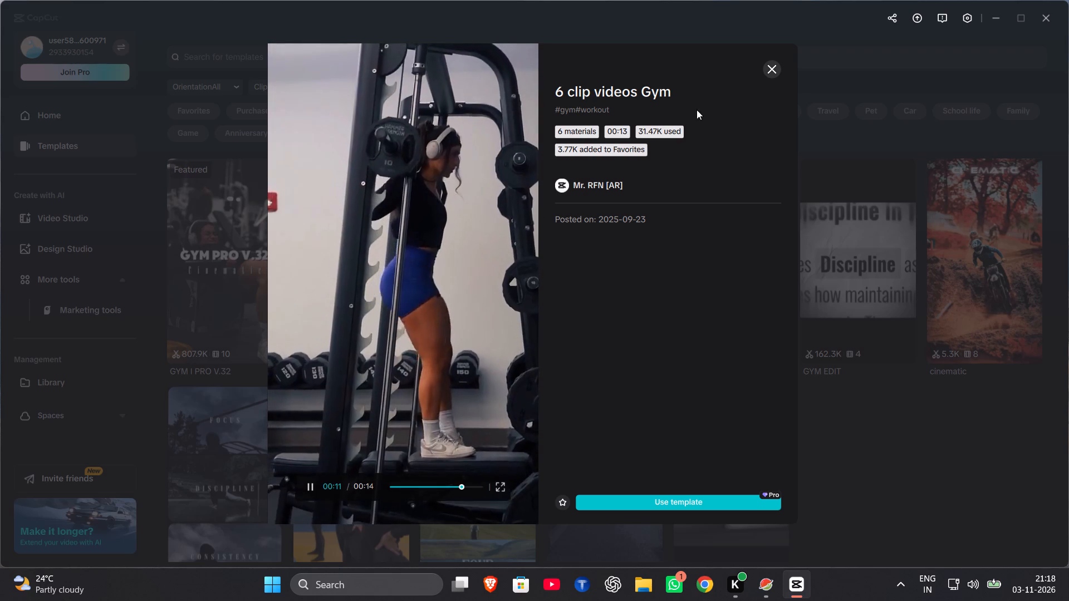
left_click(777, 69)
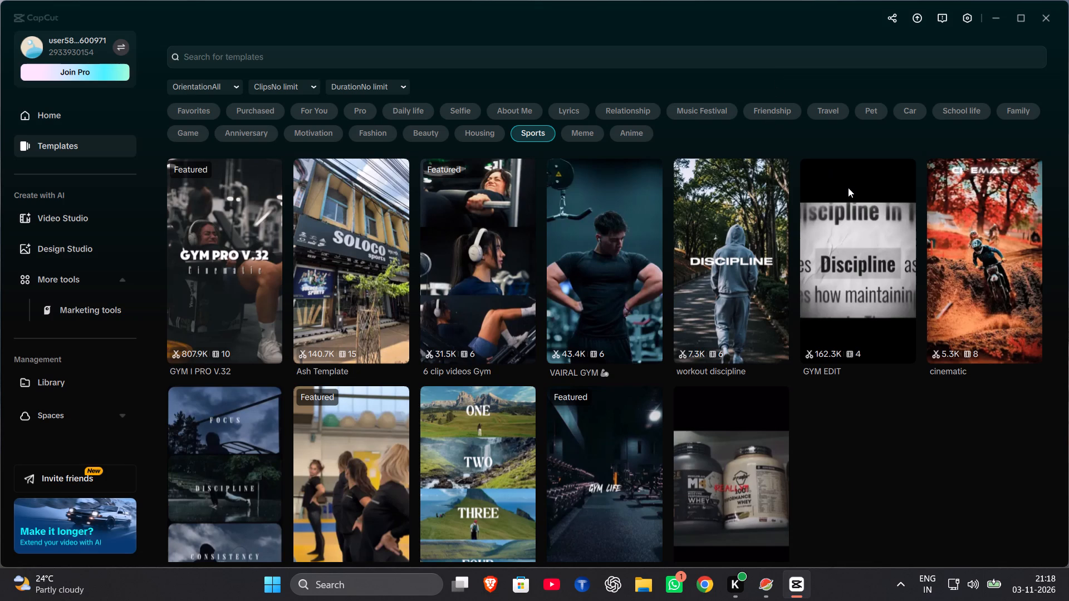
left_click(859, 222)
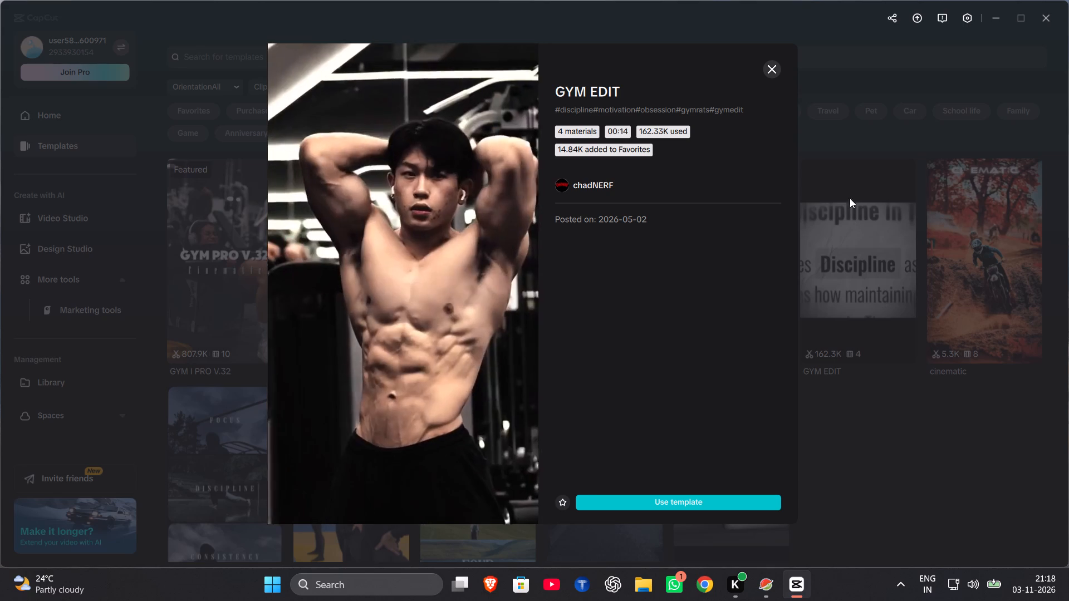
left_click(771, 72)
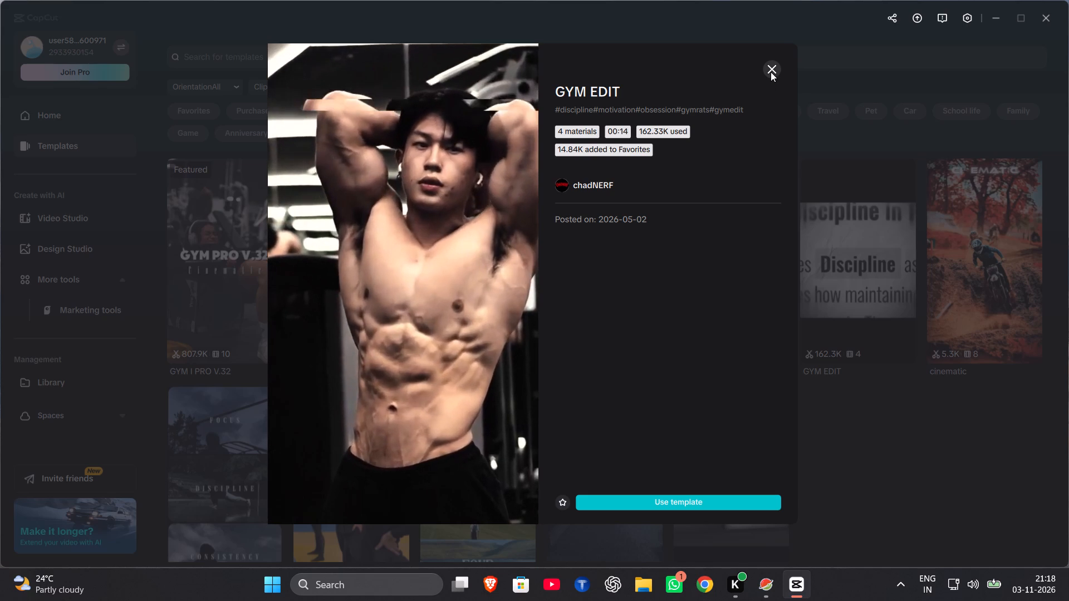
Look further through the Sports templates and preview Gym edit w56, closing its preview.
scroll(383, 224, "down", 1)
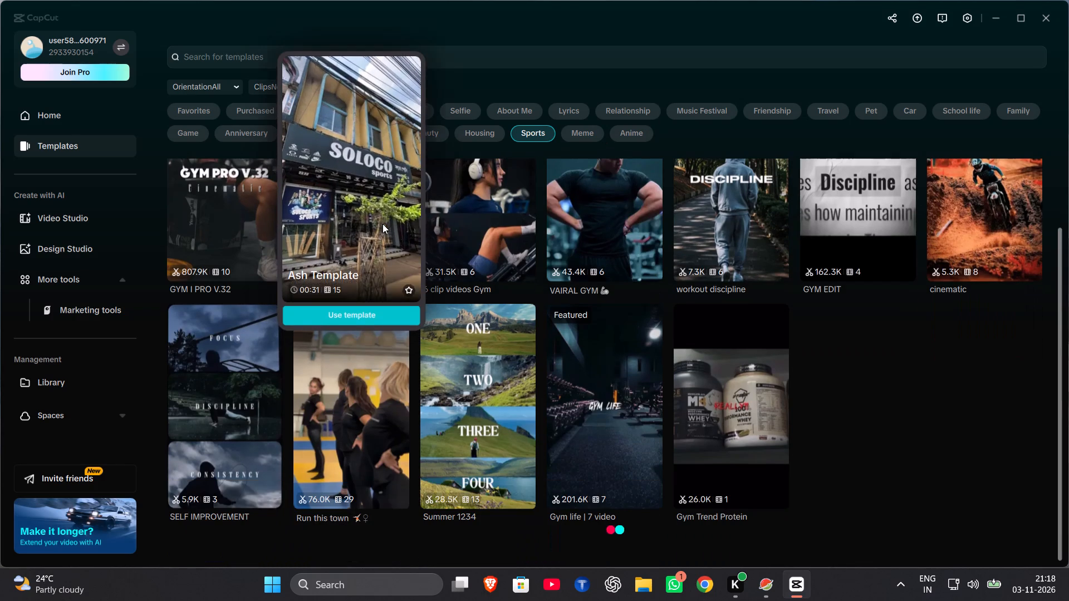
scroll(383, 224, "down", 1)
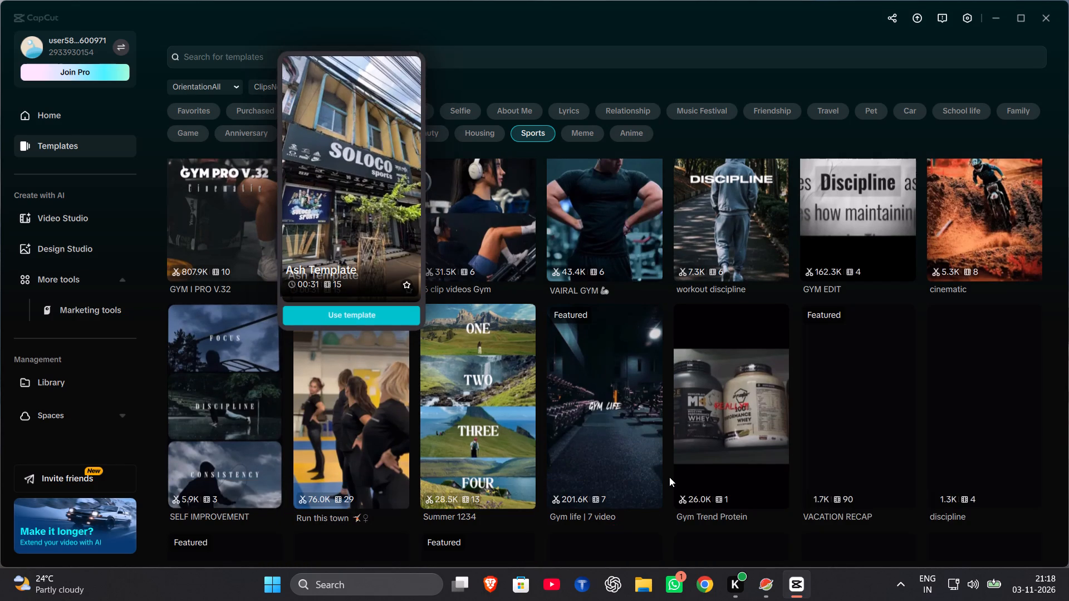
scroll(669, 477, "down", 2)
scroll(669, 477, "up", 1)
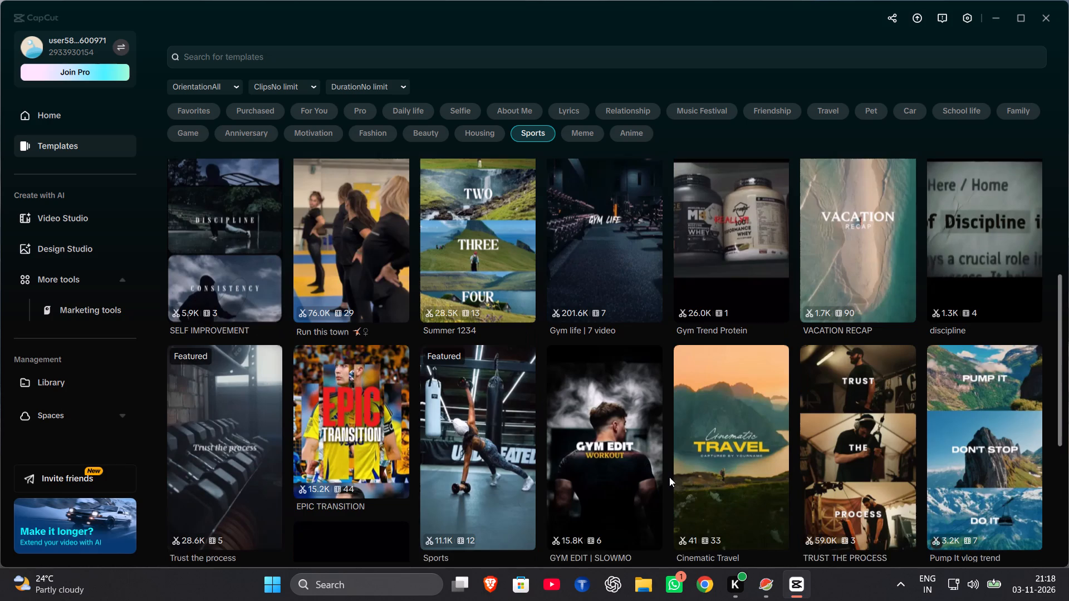
scroll(669, 477, "up", 1)
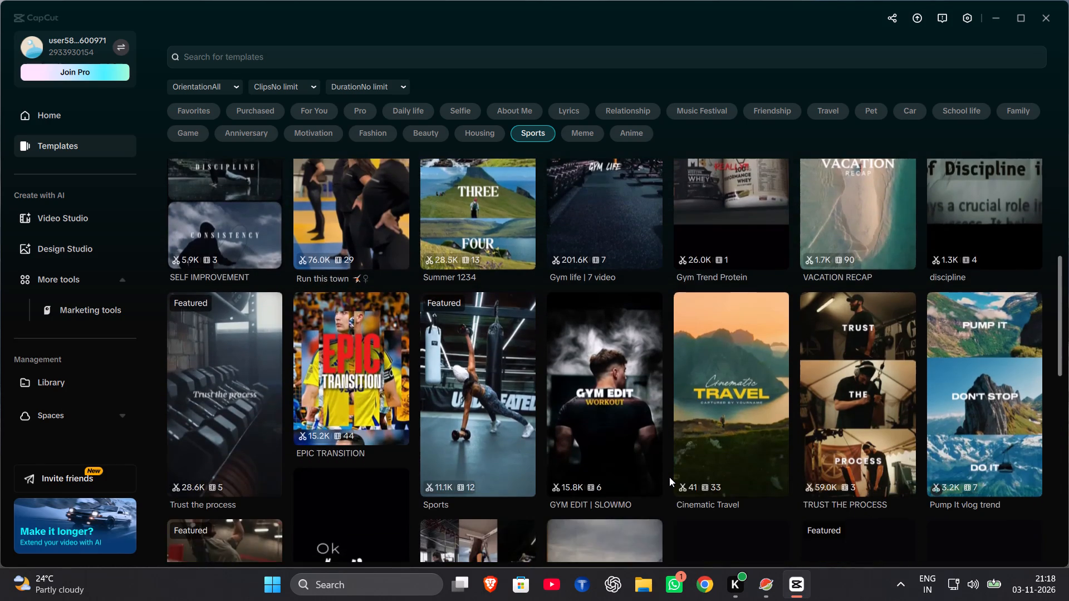
scroll(669, 477, "down", 2)
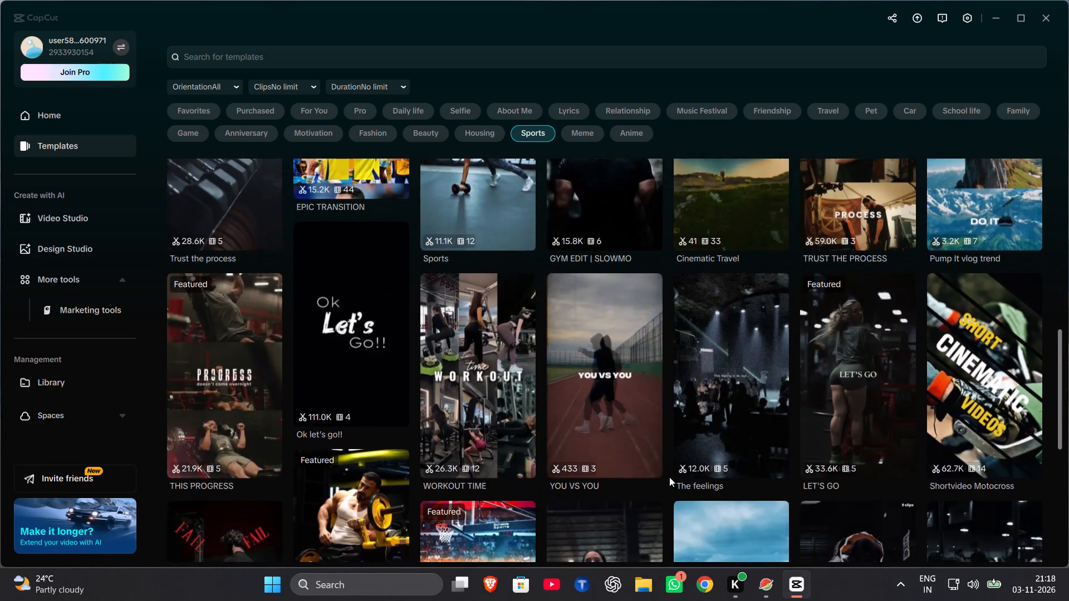
scroll(669, 477, "down", 2)
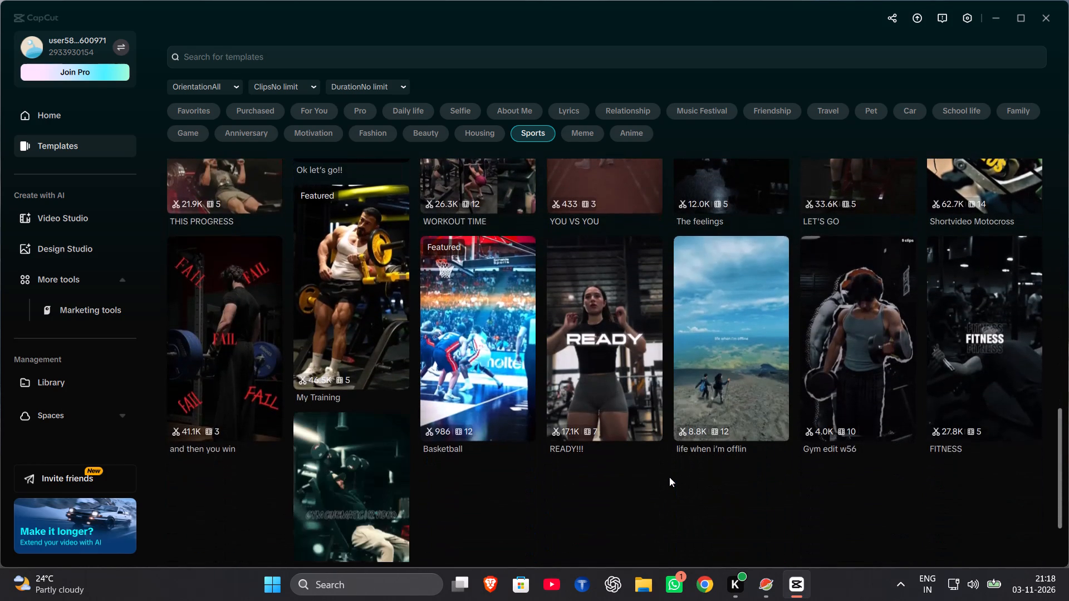
scroll(669, 477, "down", 1)
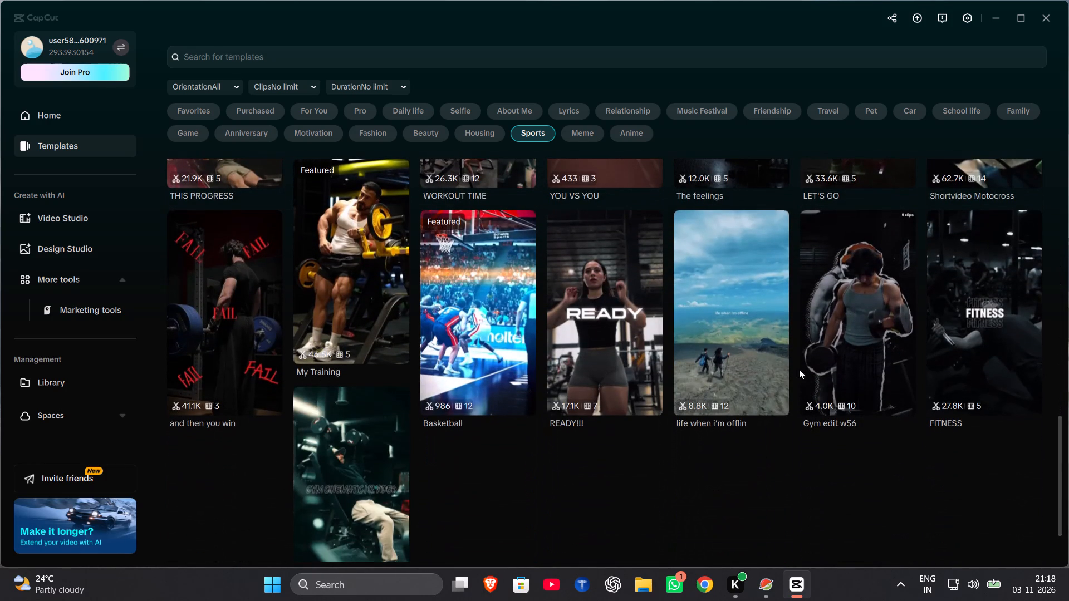
left_click(817, 358)
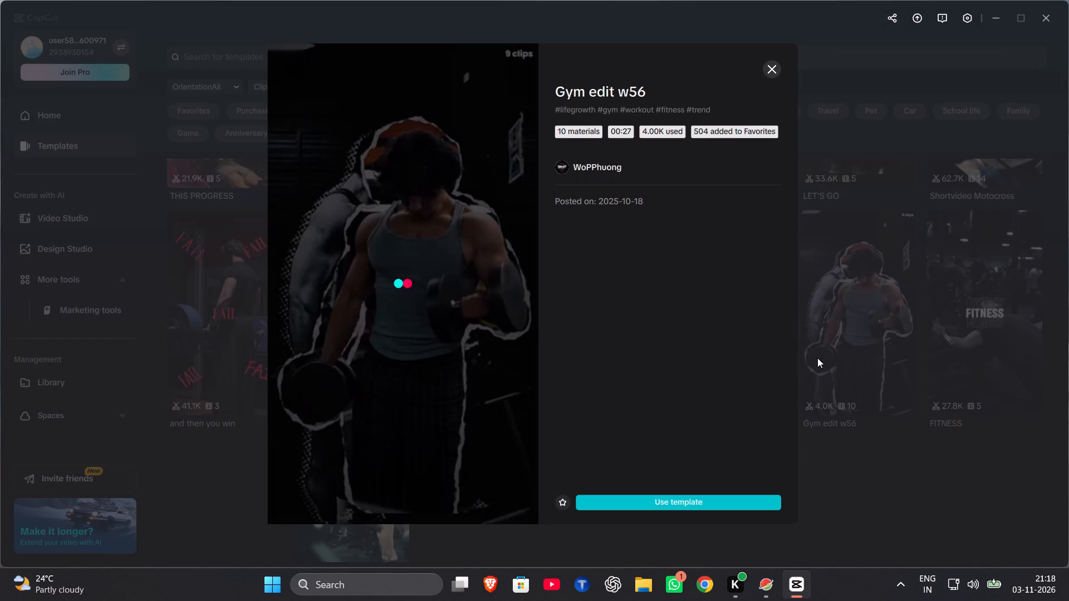
left_click(771, 71)
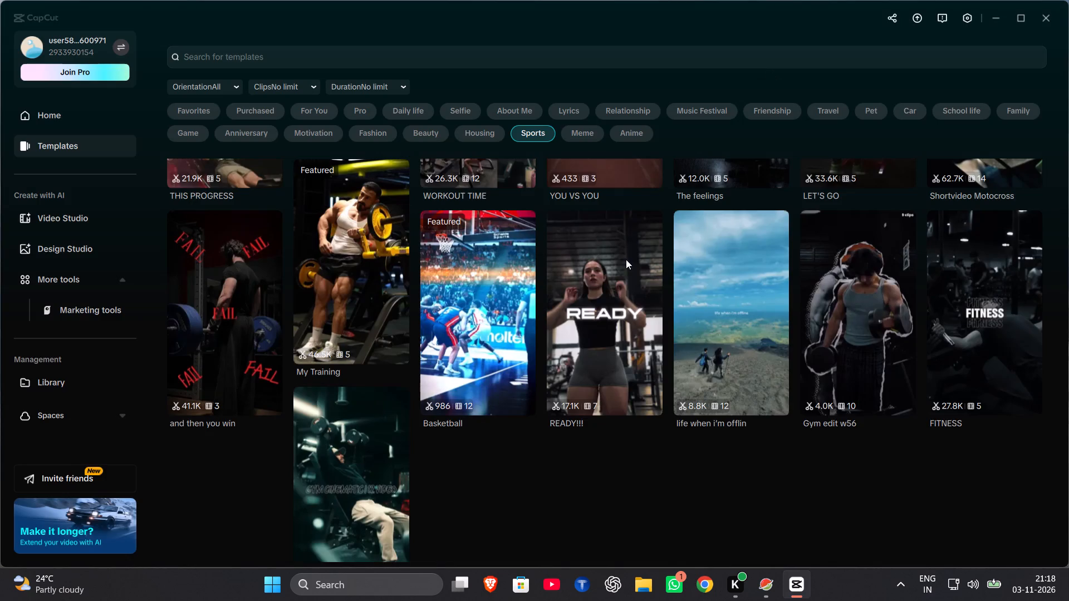
Preview the Gym cinematic | 12 template and close its preview.
scroll(626, 259, "down", 2)
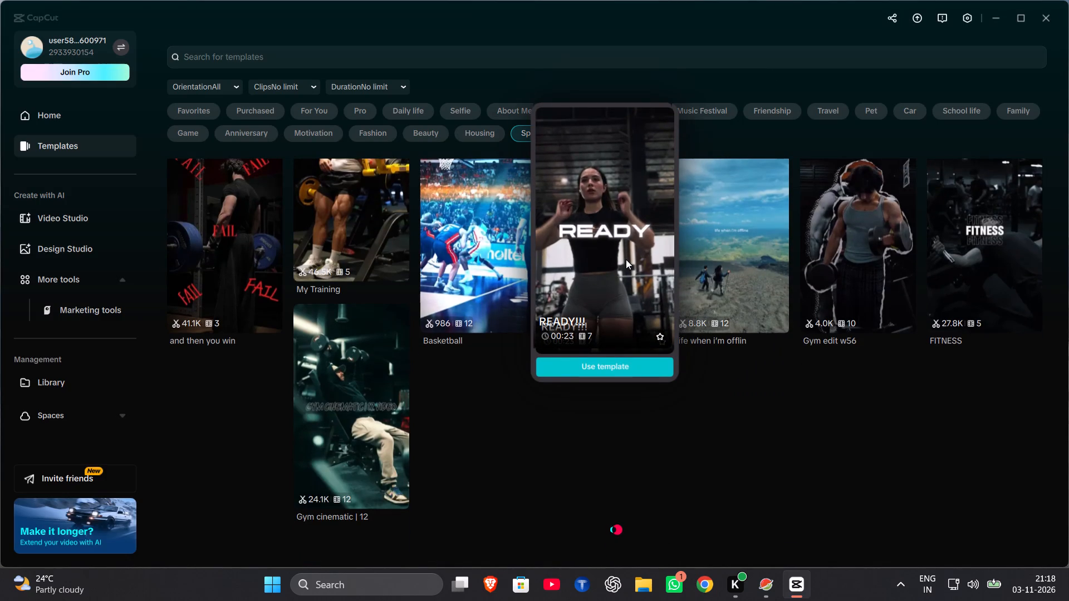
scroll(626, 259, "down", 1)
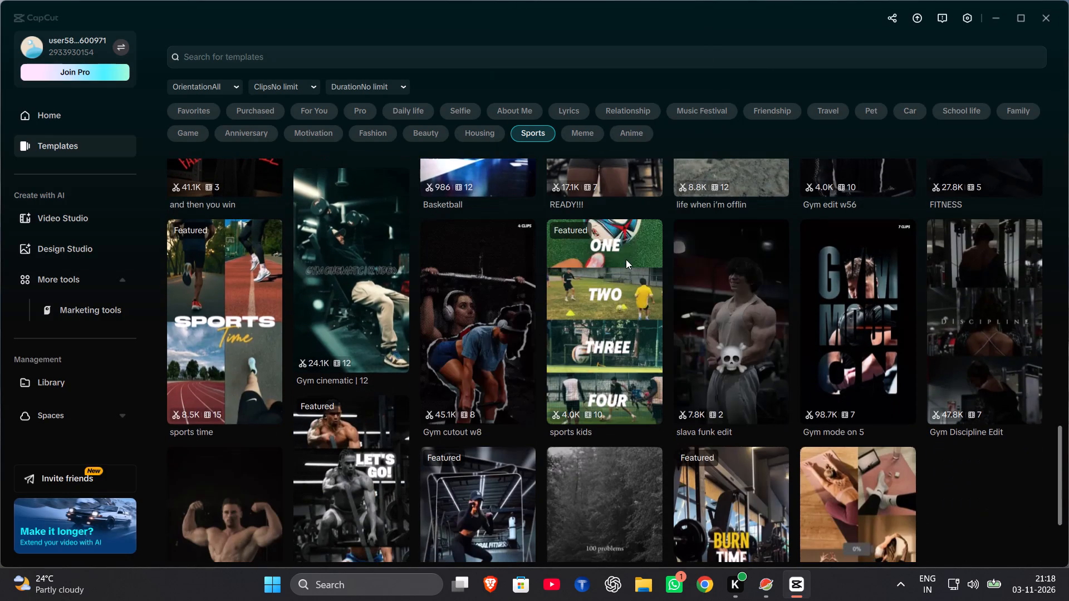
left_click(354, 269)
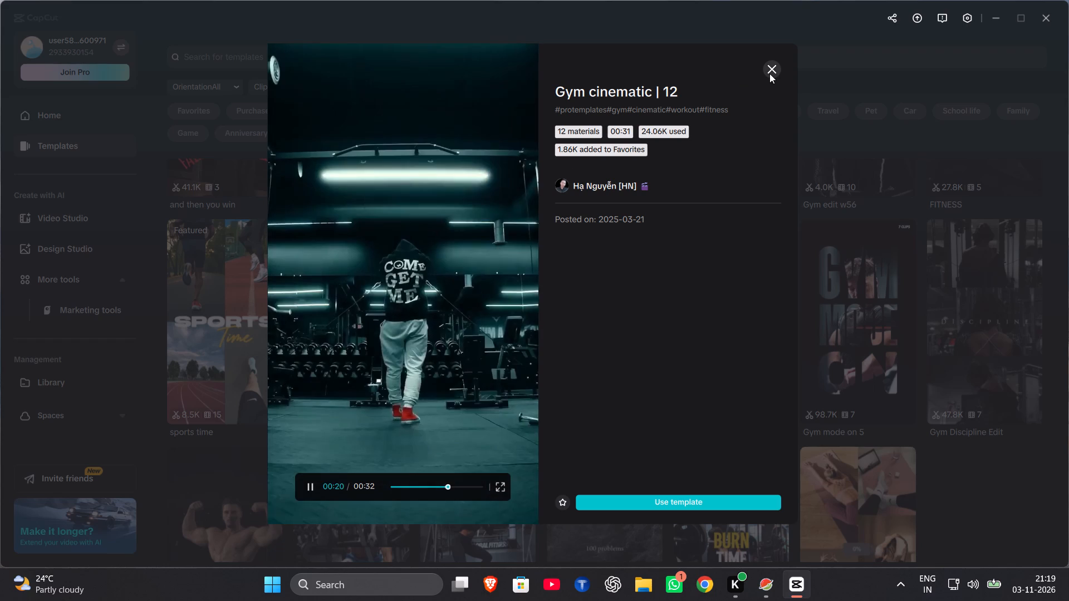
left_click(769, 73)
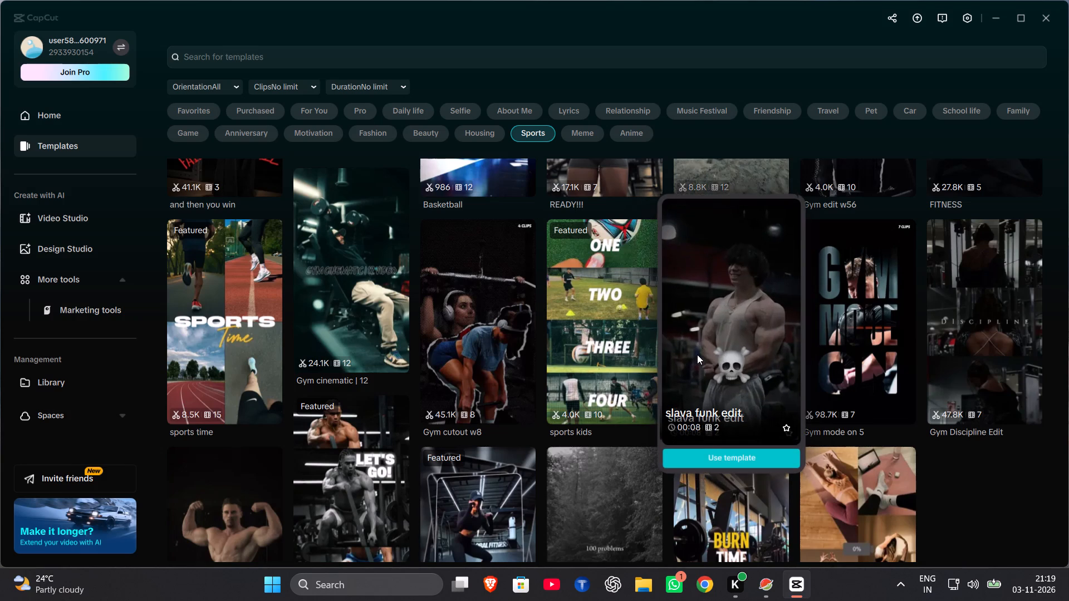
Look further through the Sports templates for a suitable gym edit.
scroll(697, 354, "down", 2)
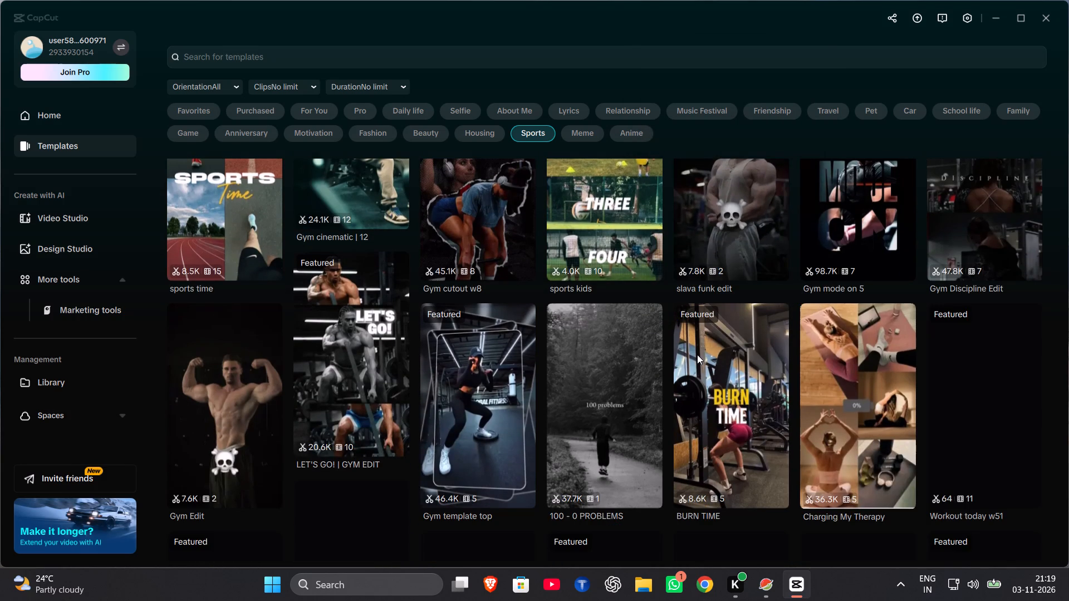
scroll(697, 354, "down", 1)
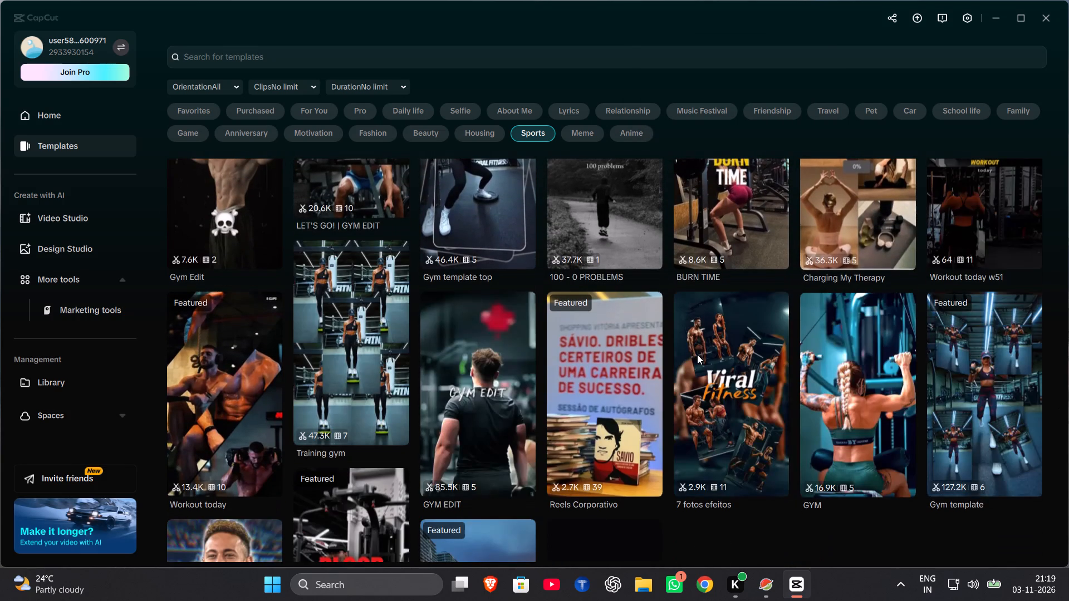
scroll(697, 354, "down", 1)
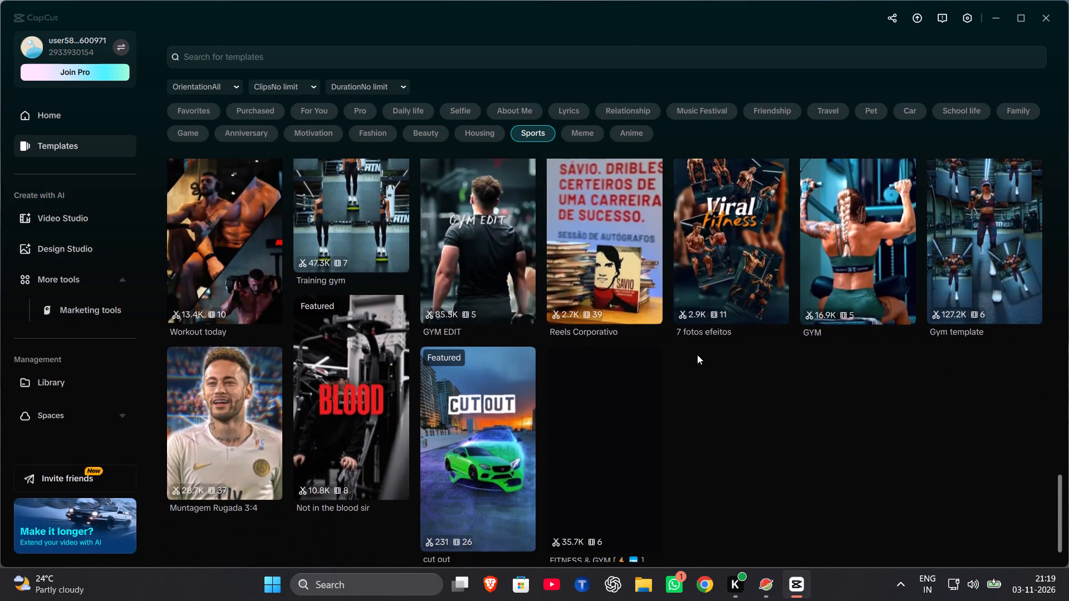
scroll(697, 354, "down", 2)
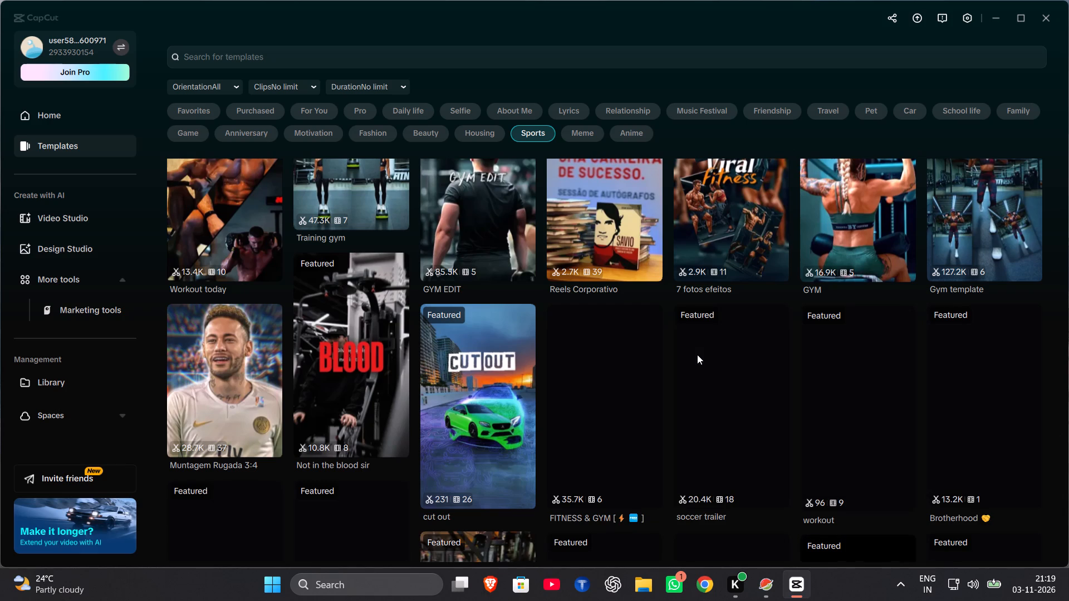
scroll(697, 354, "down", 1)
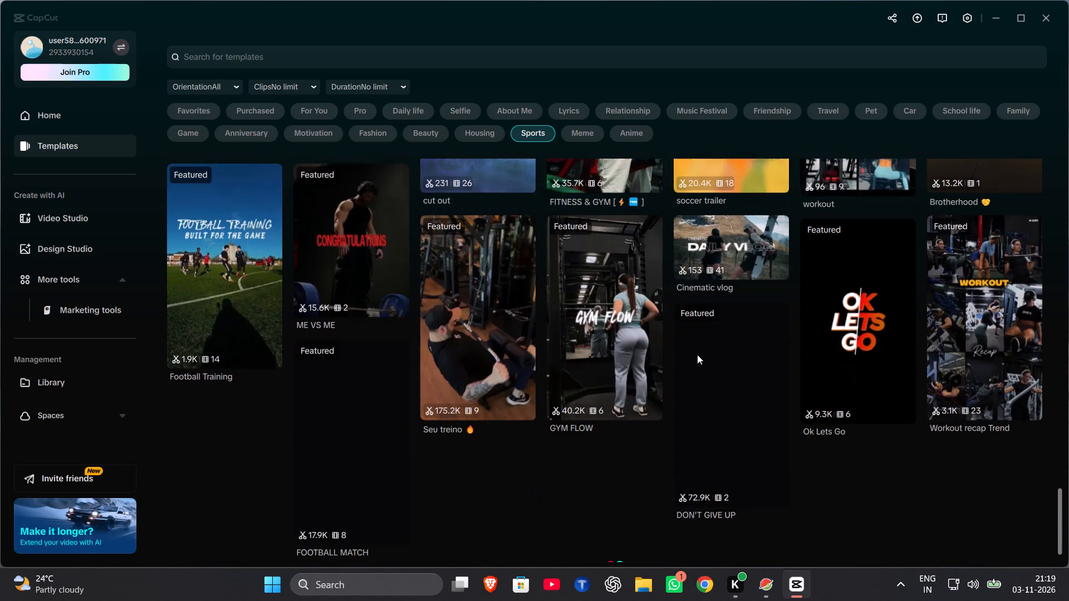
scroll(697, 354, "down", 1)
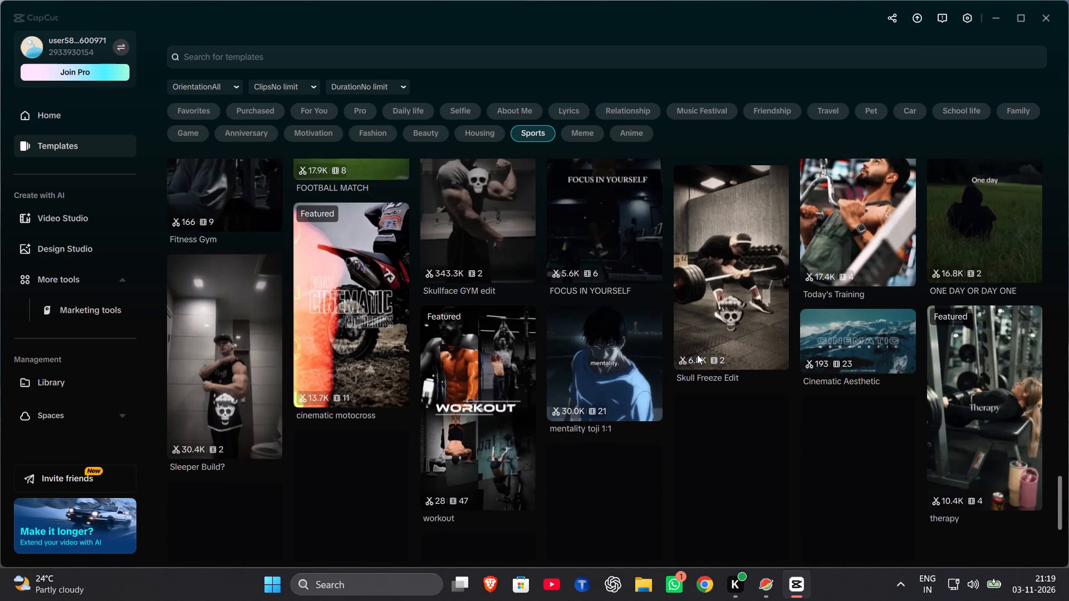
scroll(697, 354, "down", 1)
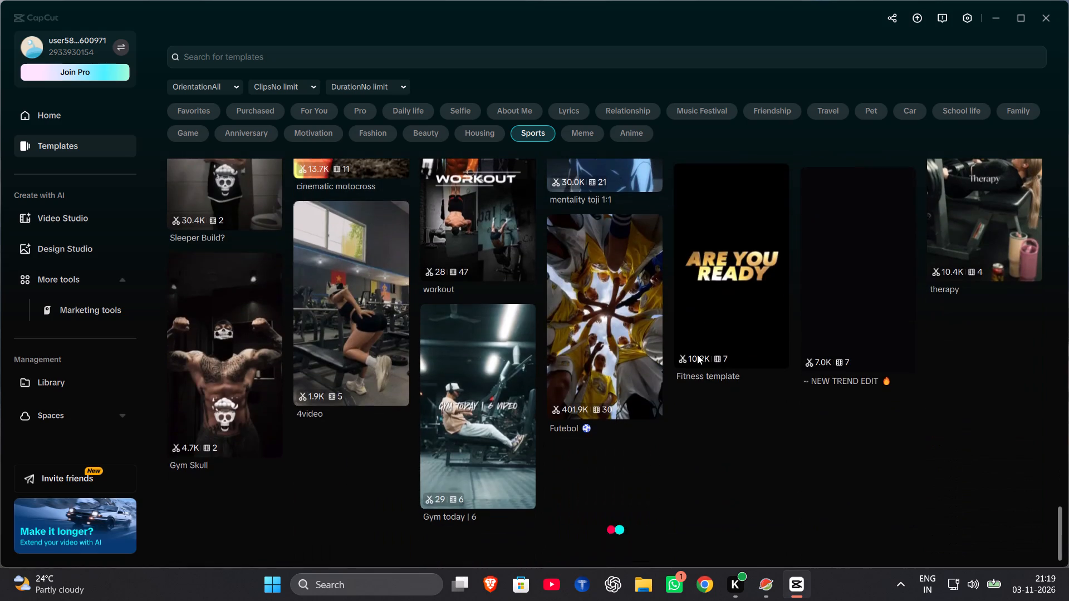
scroll(697, 354, "down", 2)
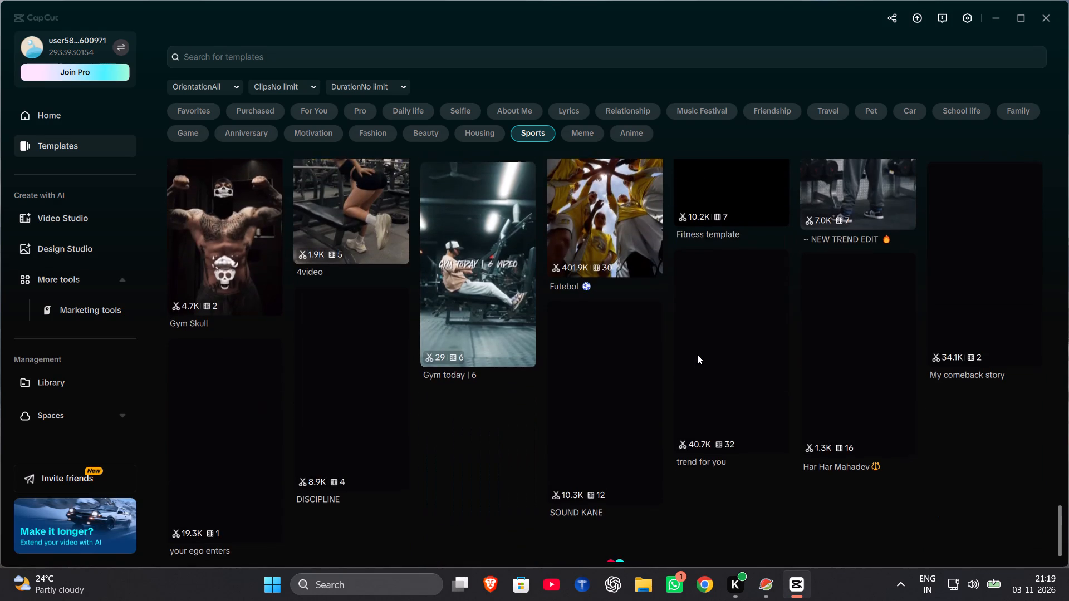
scroll(697, 354, "down", 1)
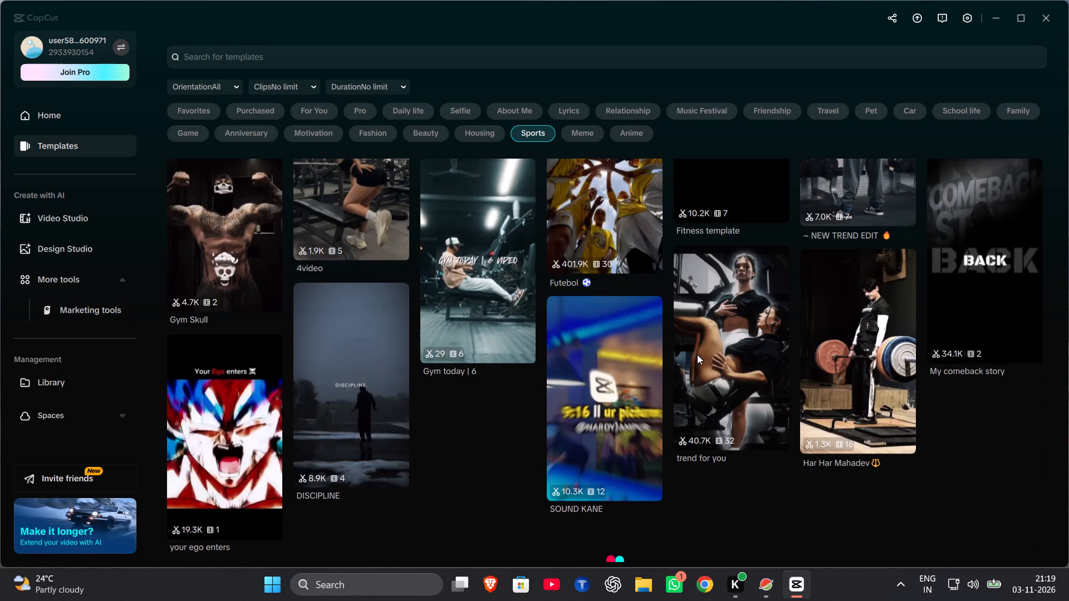
scroll(697, 354, "down", 1)
Preview the Har Har Mahadev template and close its preview.
left_click(845, 337)
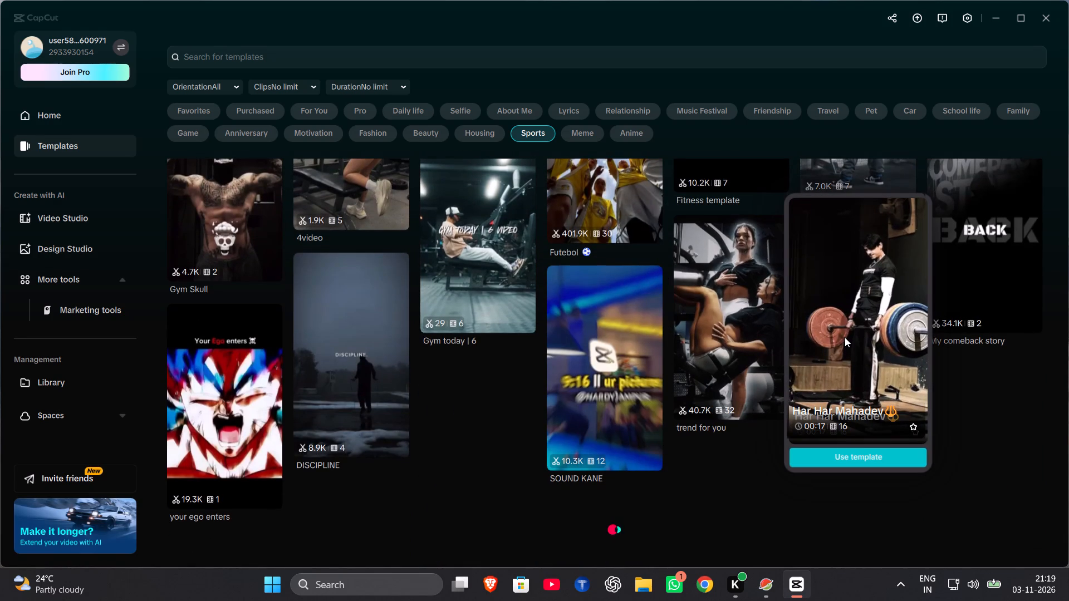
left_click(845, 337)
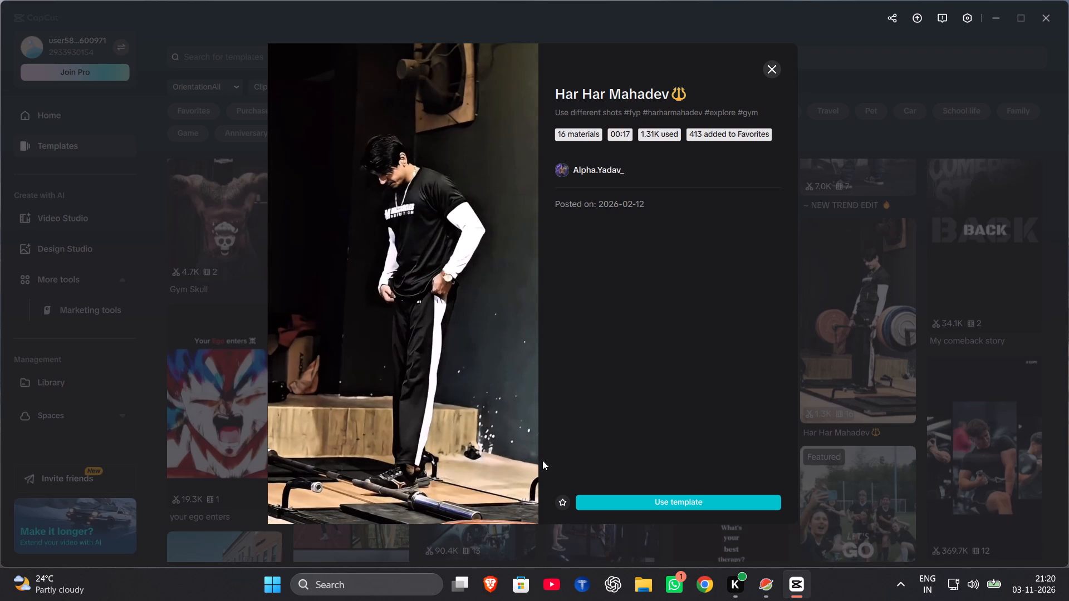
left_click(392, 486)
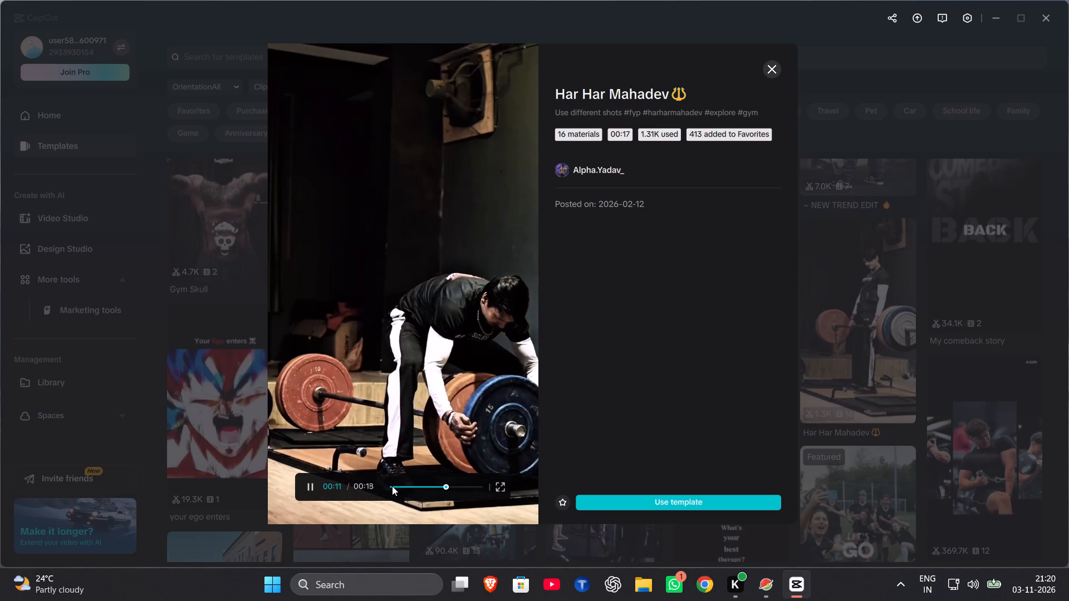
left_click(773, 66)
Look through more of the Sports templates beyond Har Har Mahadev for a suitable gym video style.
scroll(504, 264, "down", 1)
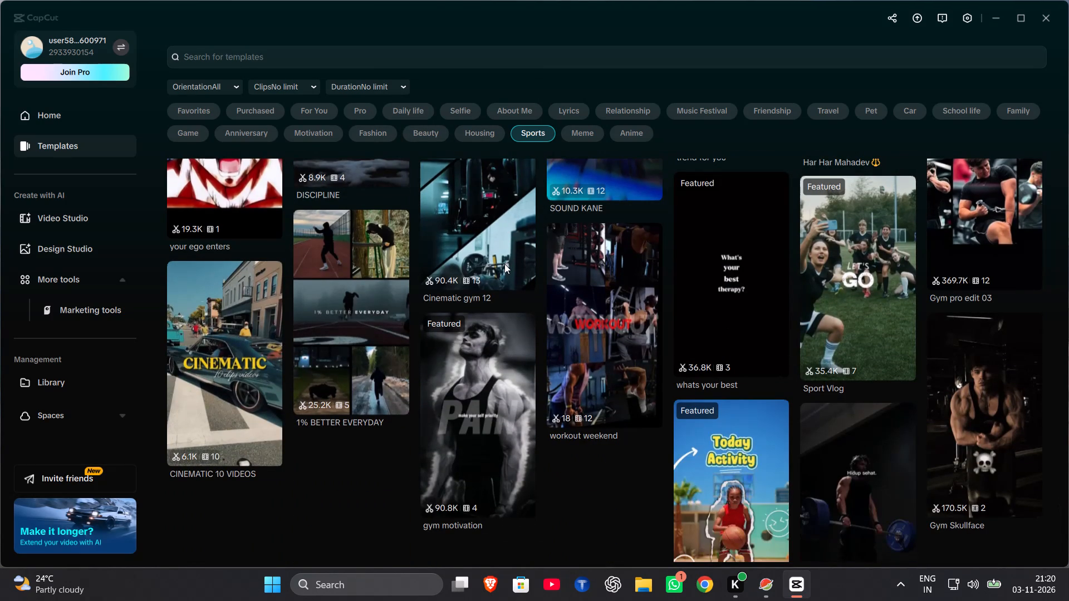
scroll(504, 264, "down", 1)
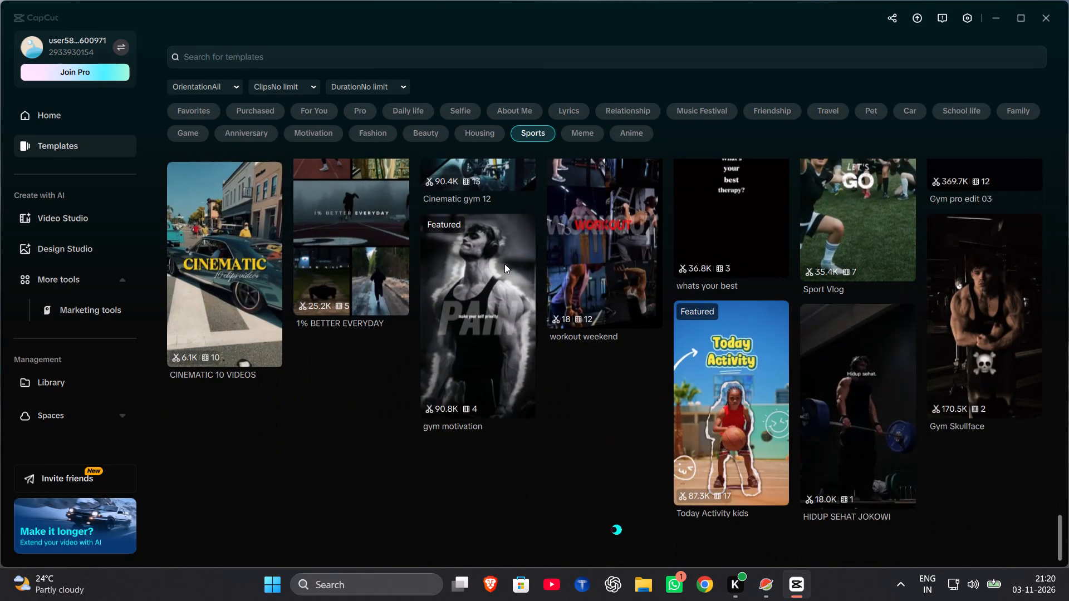
scroll(504, 264, "down", 1)
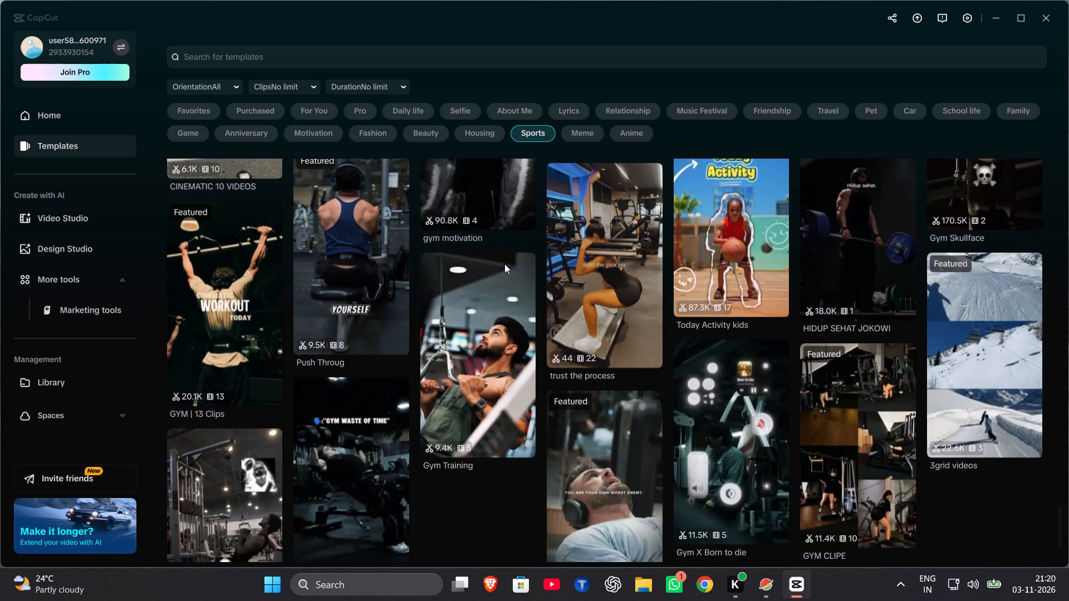
scroll(504, 264, "down", 2)
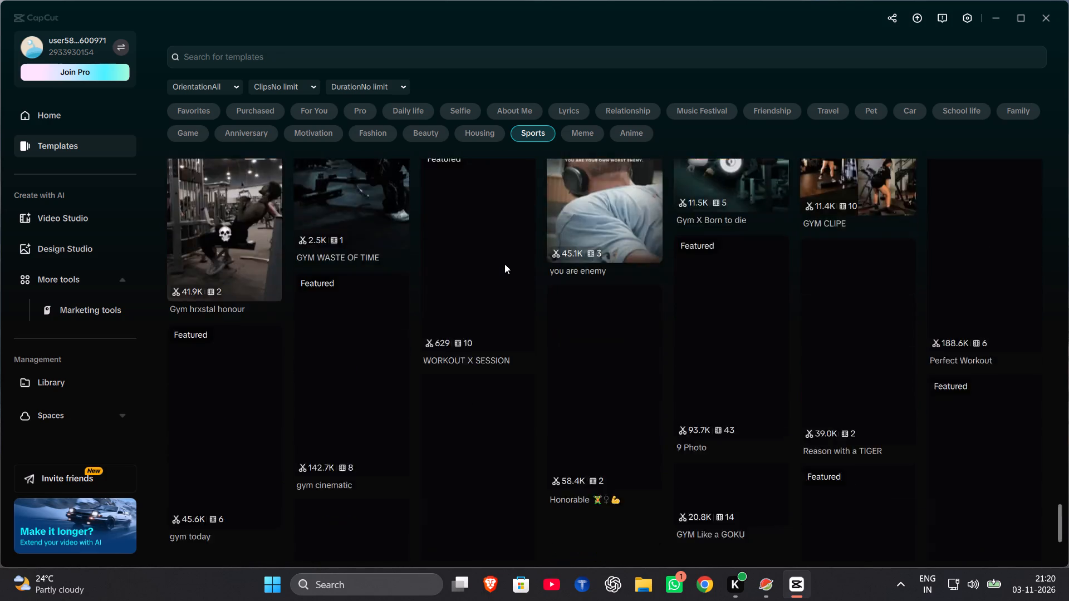
scroll(504, 264, "down", 1)
scroll(504, 264, "up", 1)
scroll(504, 264, "down", 1)
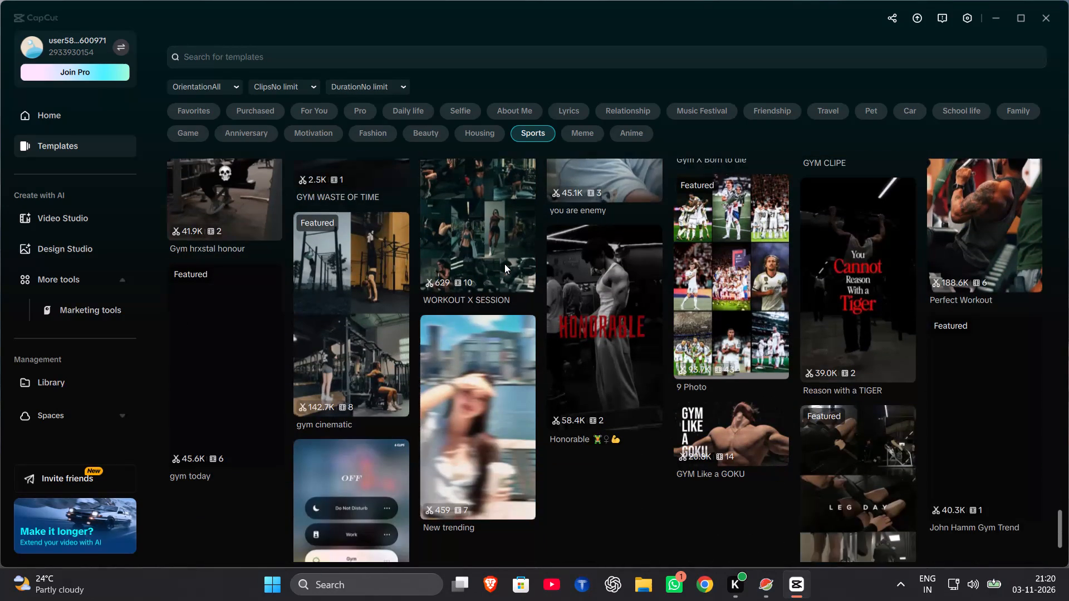
scroll(504, 264, "up", 1)
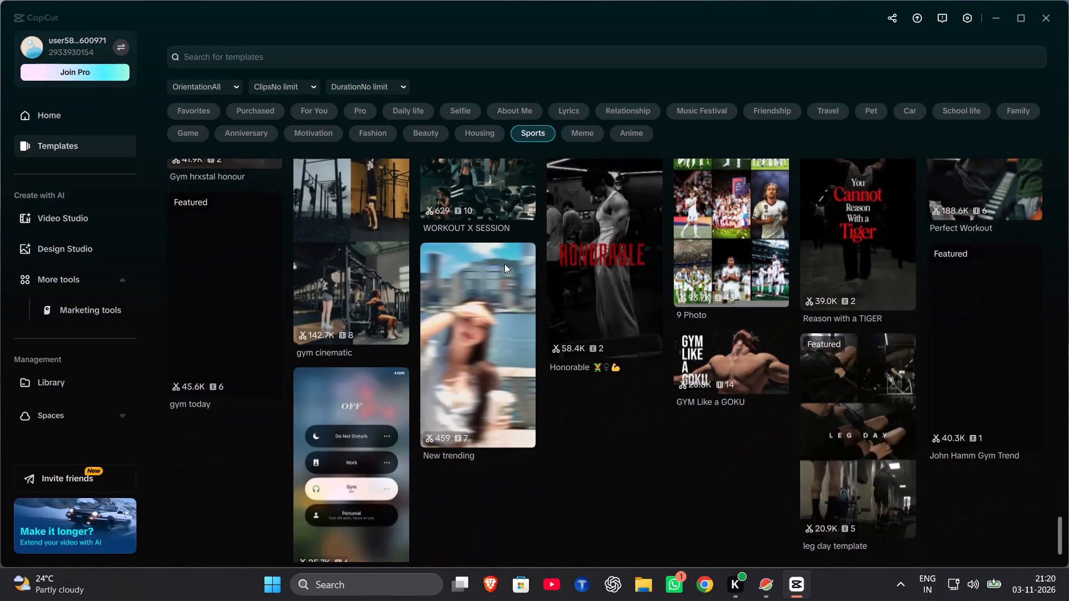
scroll(504, 264, "up", 1)
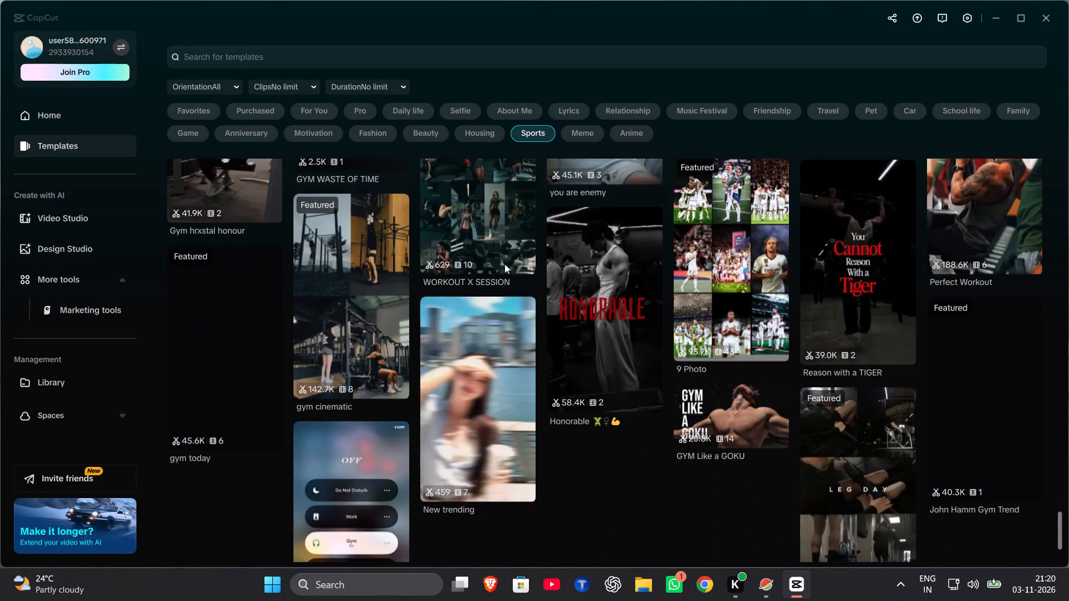
scroll(504, 264, "up", 5)
Leave the templates for the home page and create a new blank project.
left_click(92, 114)
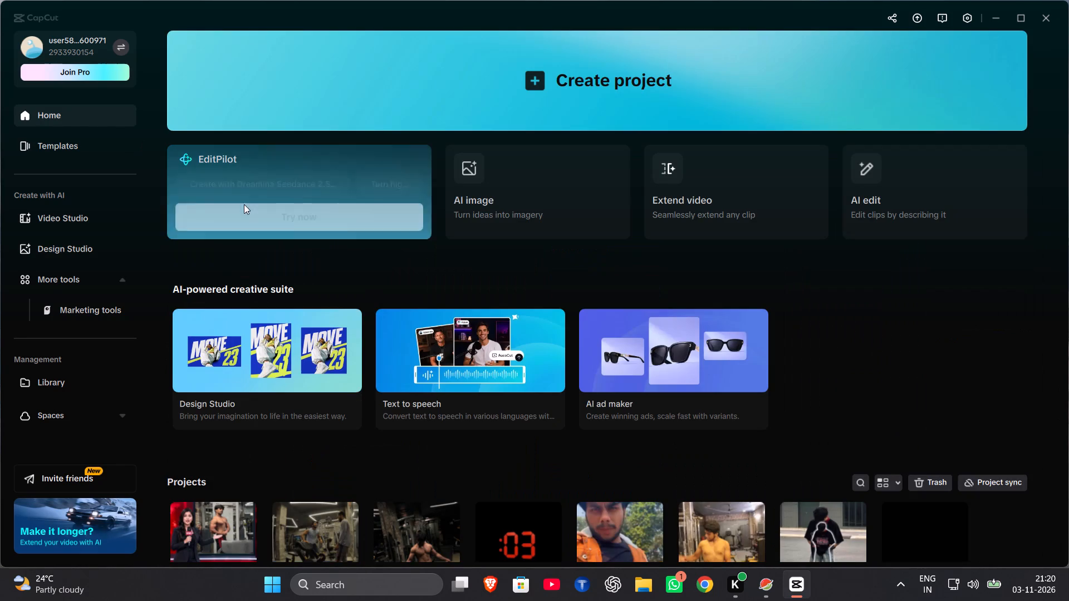
left_click(389, 47)
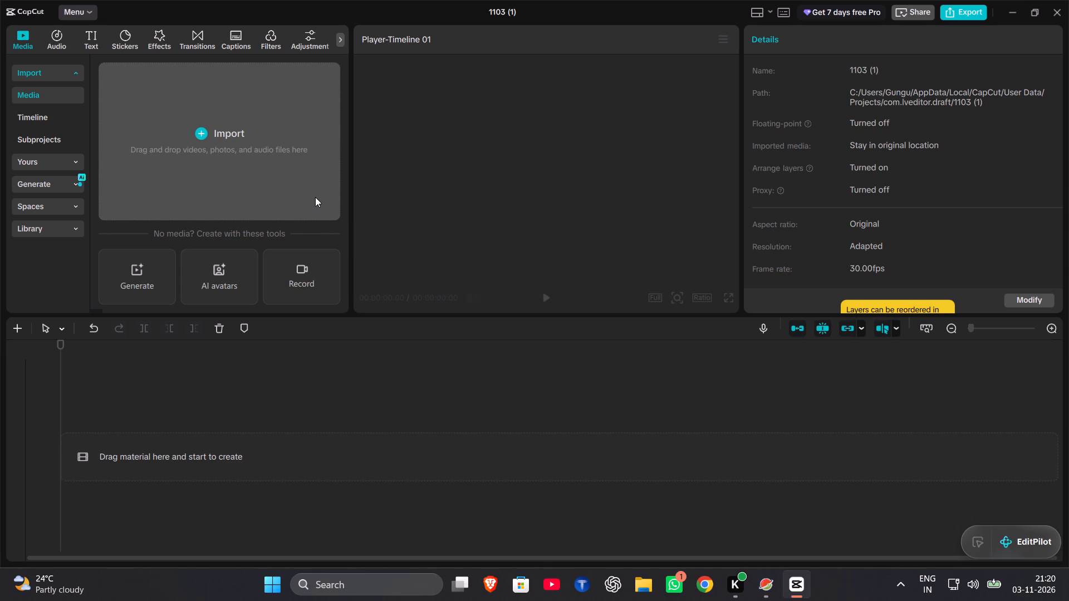
Import the gym photo WhatsApp Image 2026-10-29 at 5.03.56 PM.jpeg from the device into the project media.
left_click(315, 197)
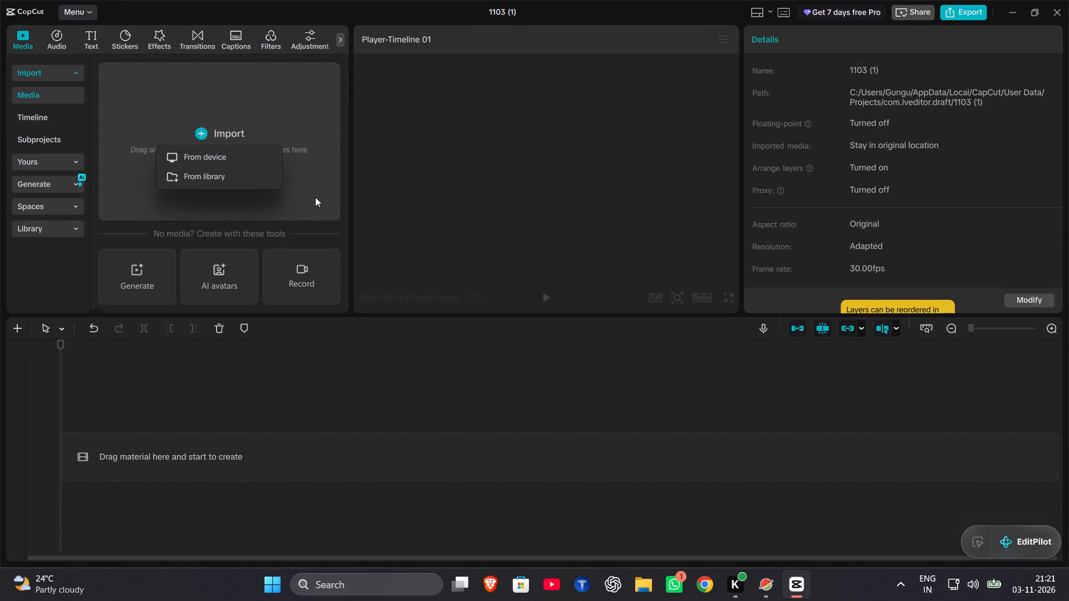
left_click(244, 161)
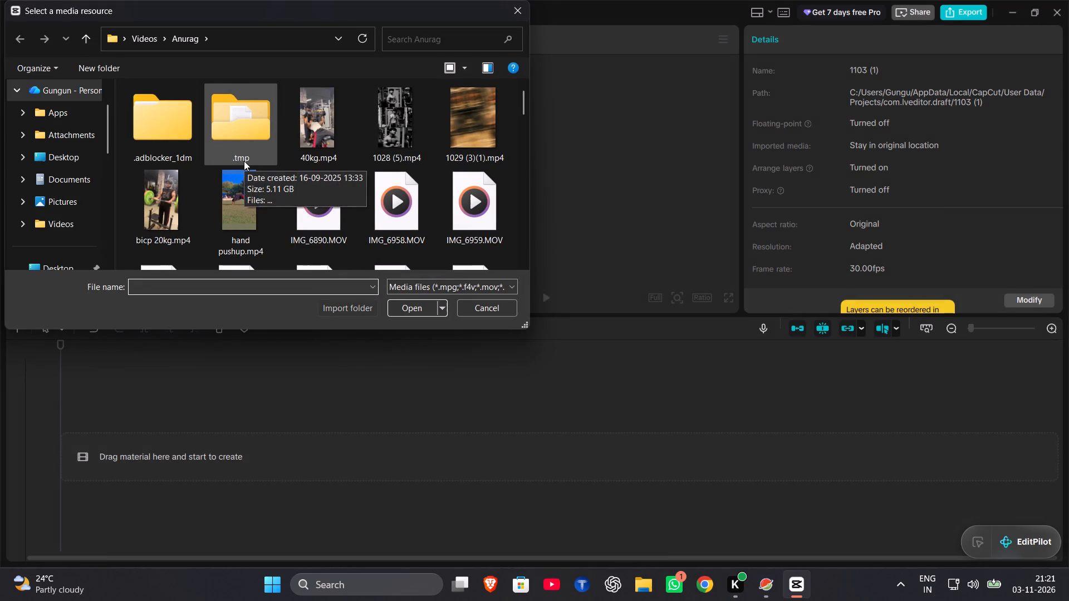
scroll(244, 161, "down", 3)
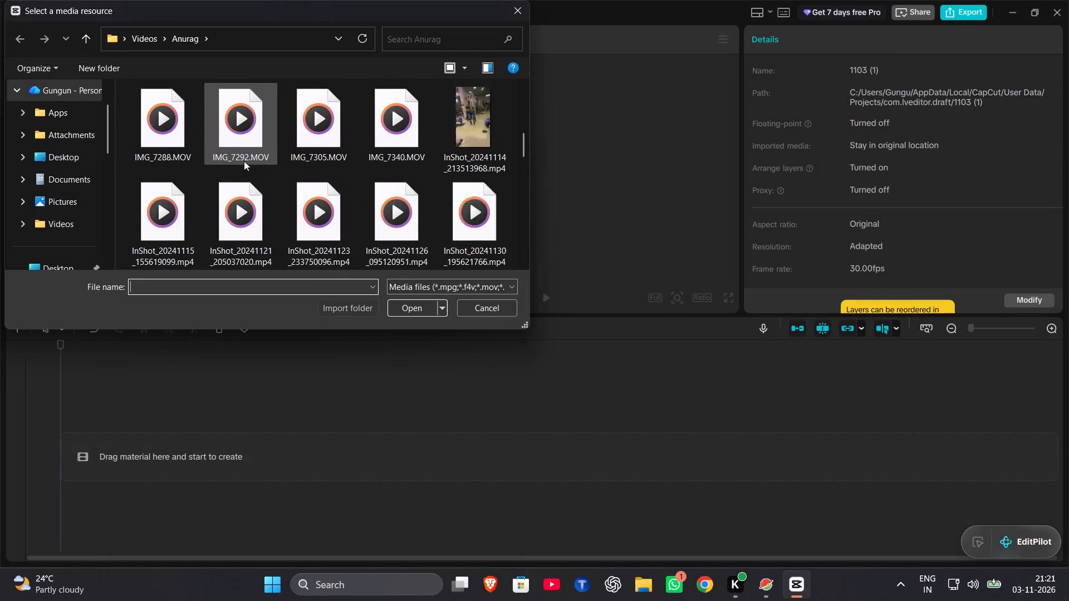
scroll(244, 161, "down", 1)
scroll(244, 161, "up", 1)
scroll(244, 161, "down", 1)
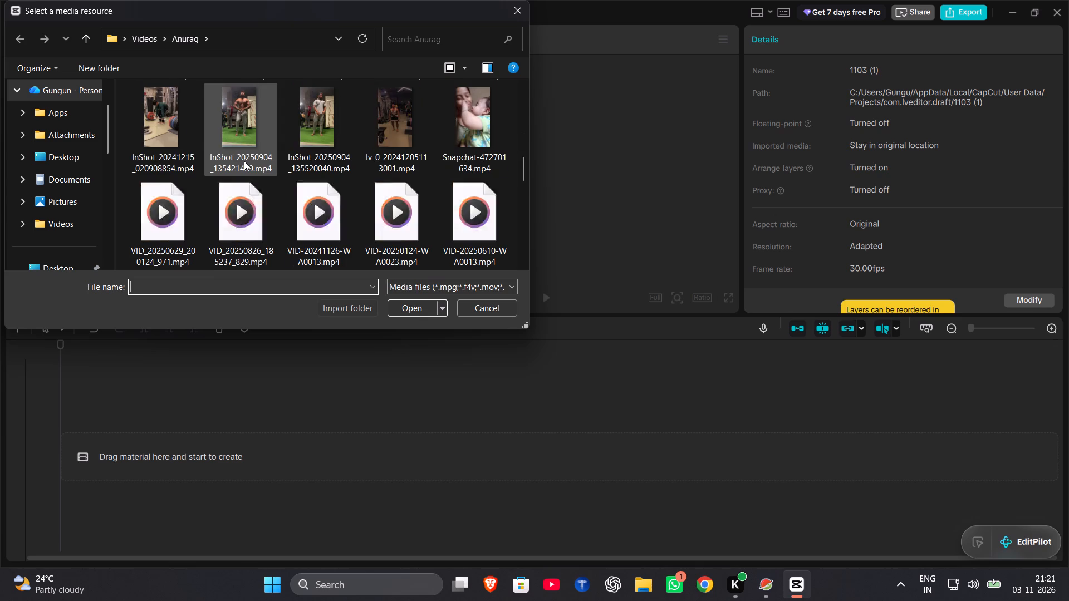
scroll(244, 161, "down", 1)
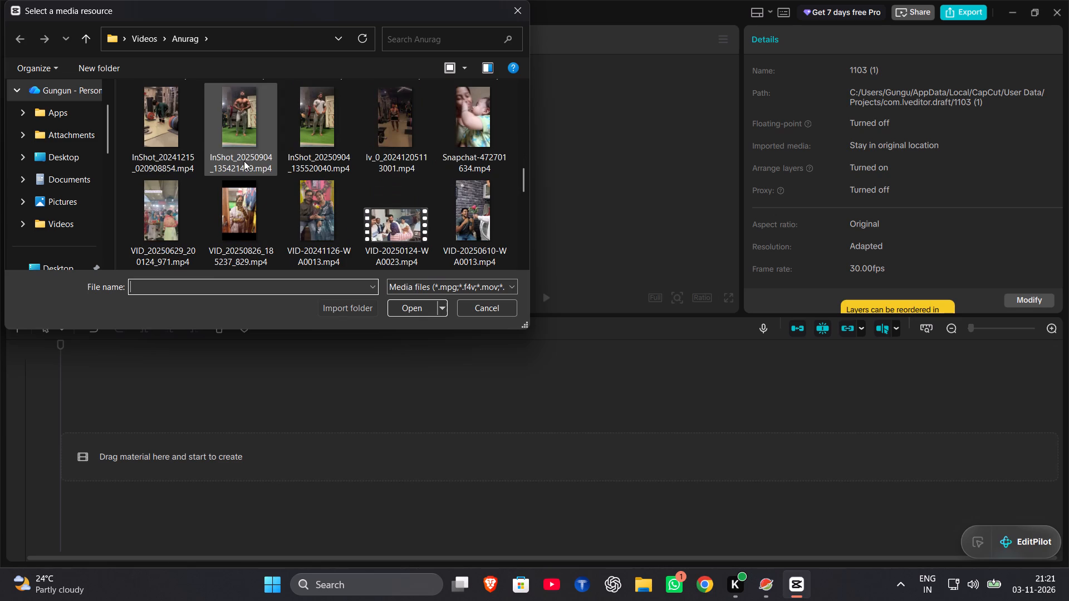
scroll(244, 161, "down", 1)
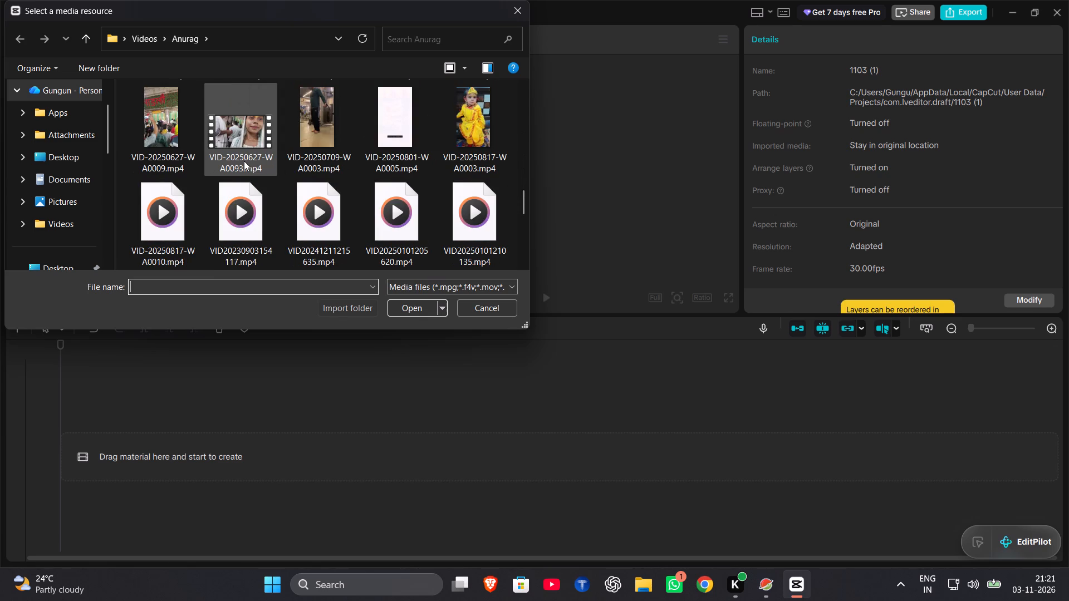
scroll(244, 161, "down", 2)
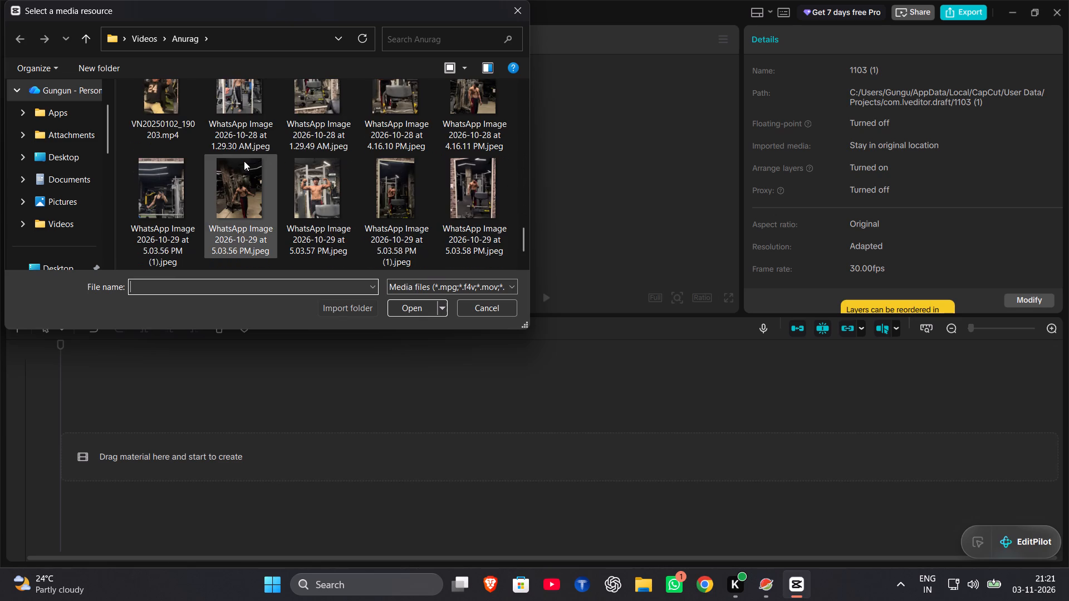
scroll(244, 161, "down", 1)
double_click(248, 193)
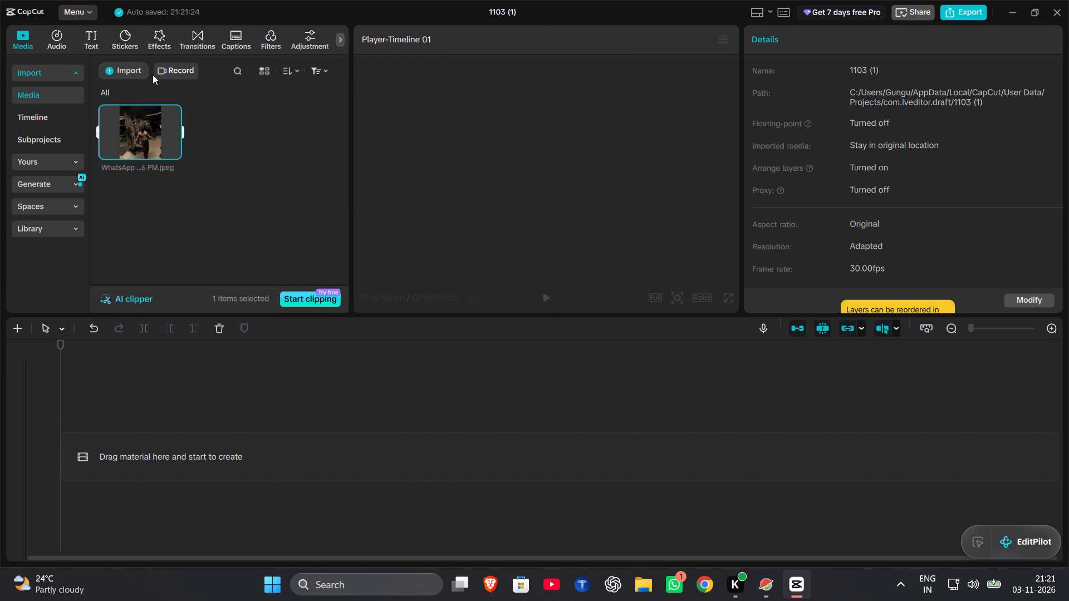
Search the audio library for the recent search "mann mera" and look through the songs found.
left_click(58, 36)
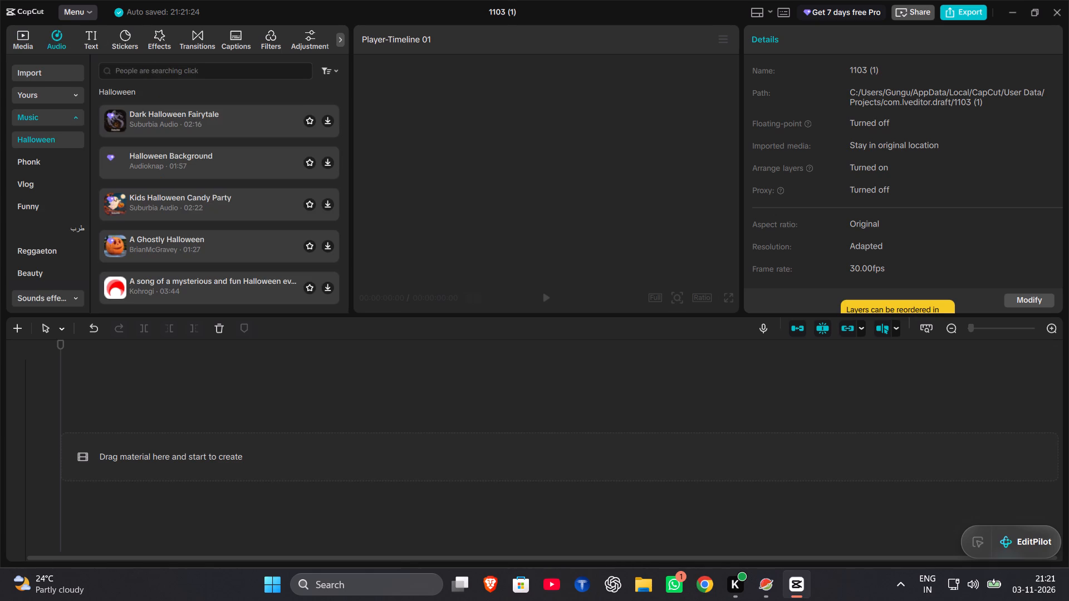
left_click(142, 72)
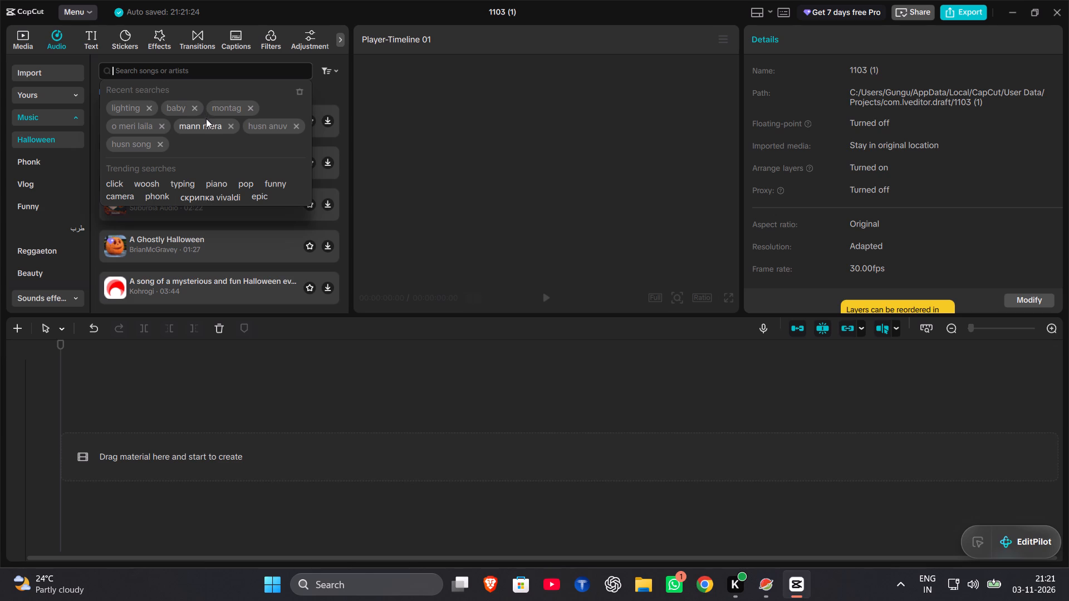
left_click(205, 121)
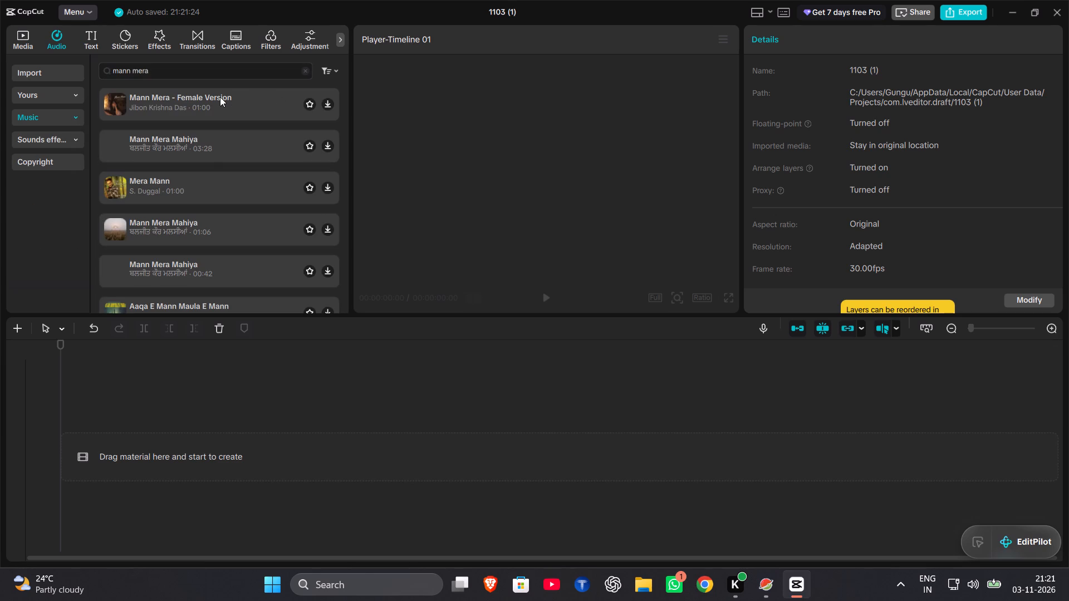
scroll(126, 152, "down", 1)
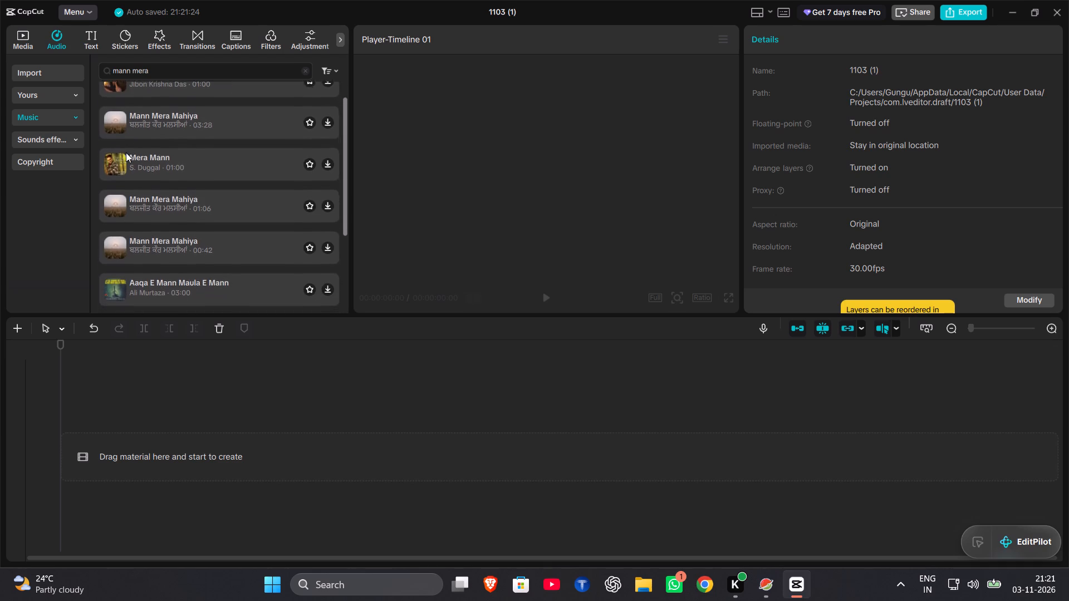
scroll(126, 152, "down", 1)
scroll(126, 152, "up", 4)
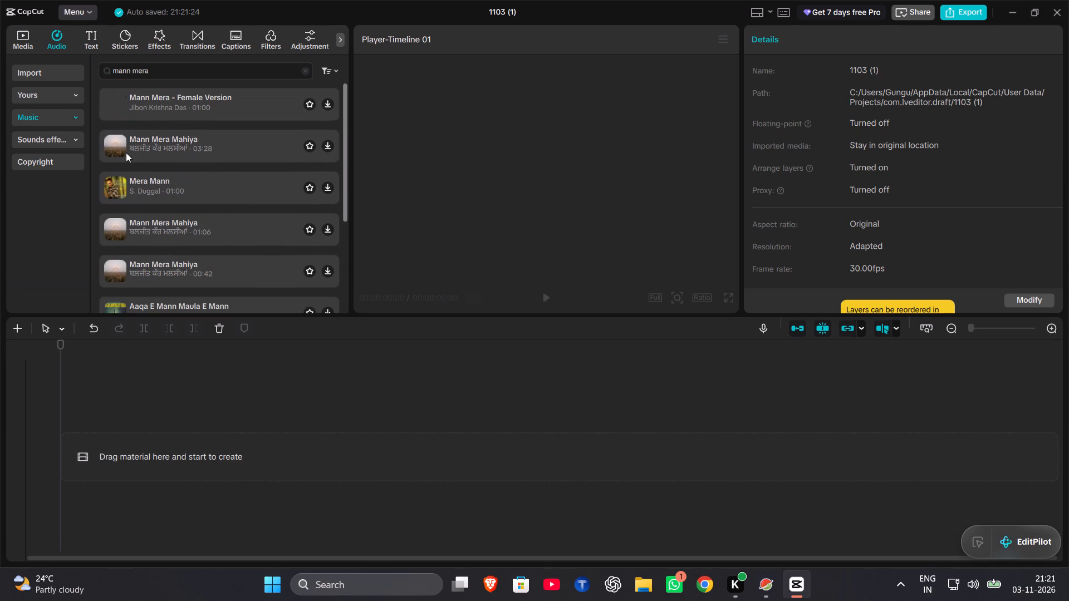
Preview the song Mann Mera - Female Version from the search results.
left_click(117, 102)
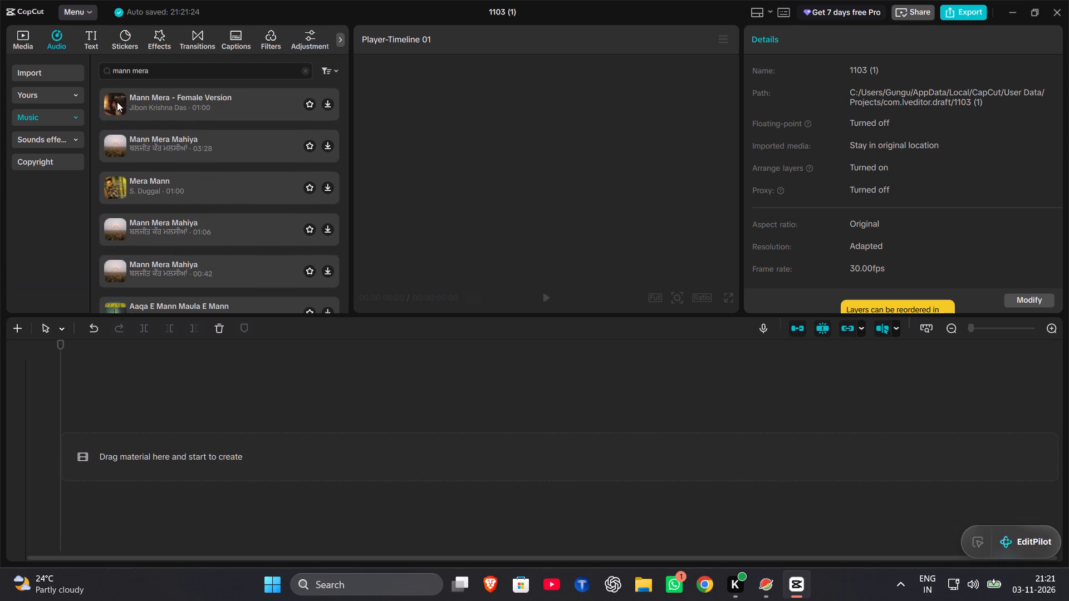
left_click(117, 102)
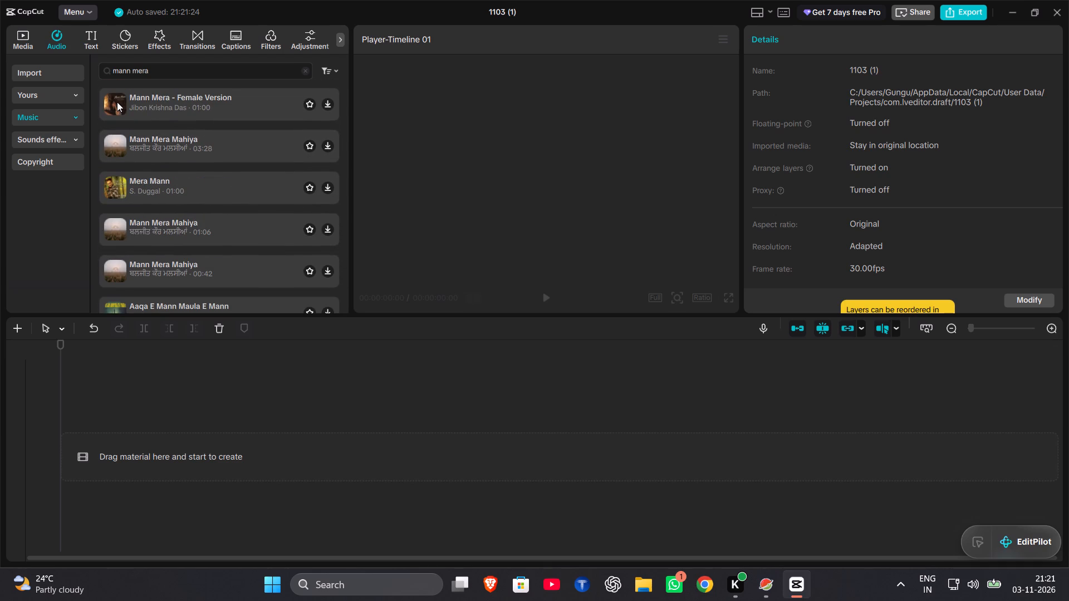
double_click(118, 102)
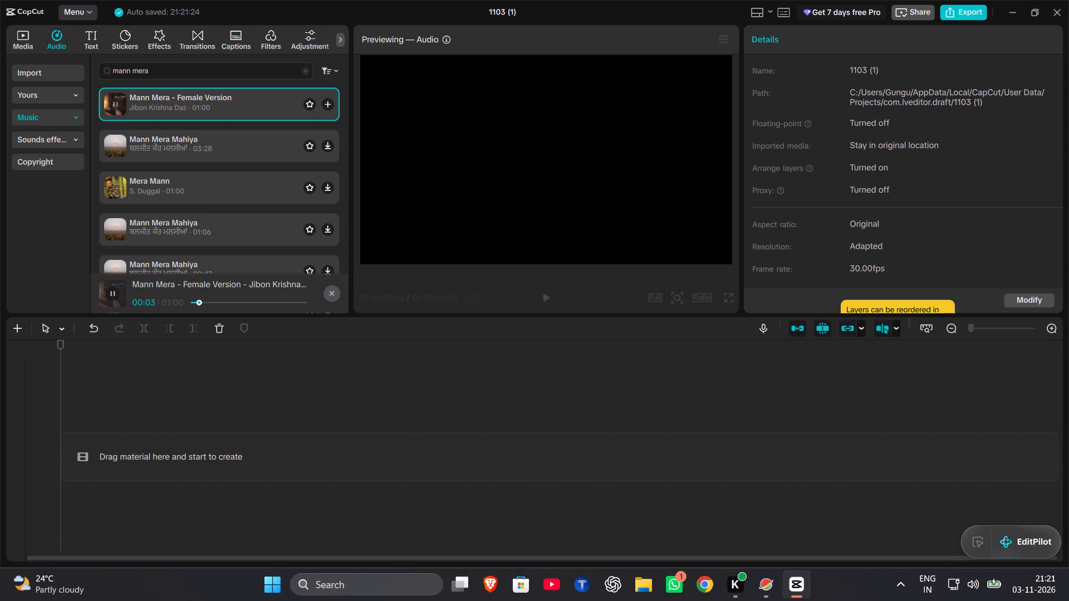
Search the audio library for "aaja v" in place of the previous song search.
left_click(198, 70)
key("BackSpace")
key("BackSpace")
key("BackSpace")
key("BackSpace")
key("BackSpace")
key("BackSpace")
key("BackSpace")
key("BackSpace")
key("BackSpace")
key("BackSpace")
type("aaja")
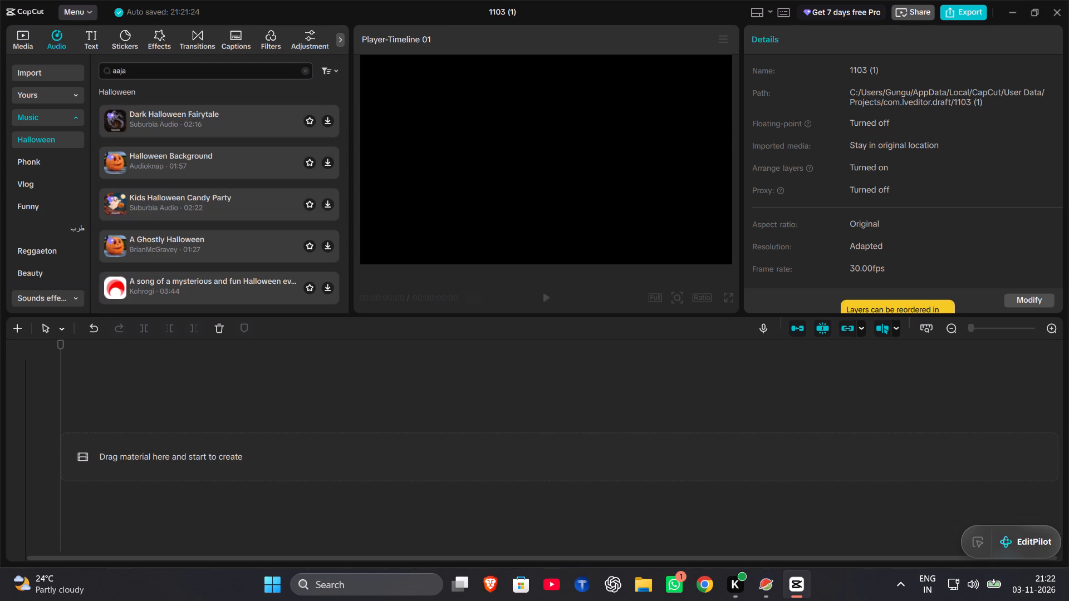
key("space")
key("v")
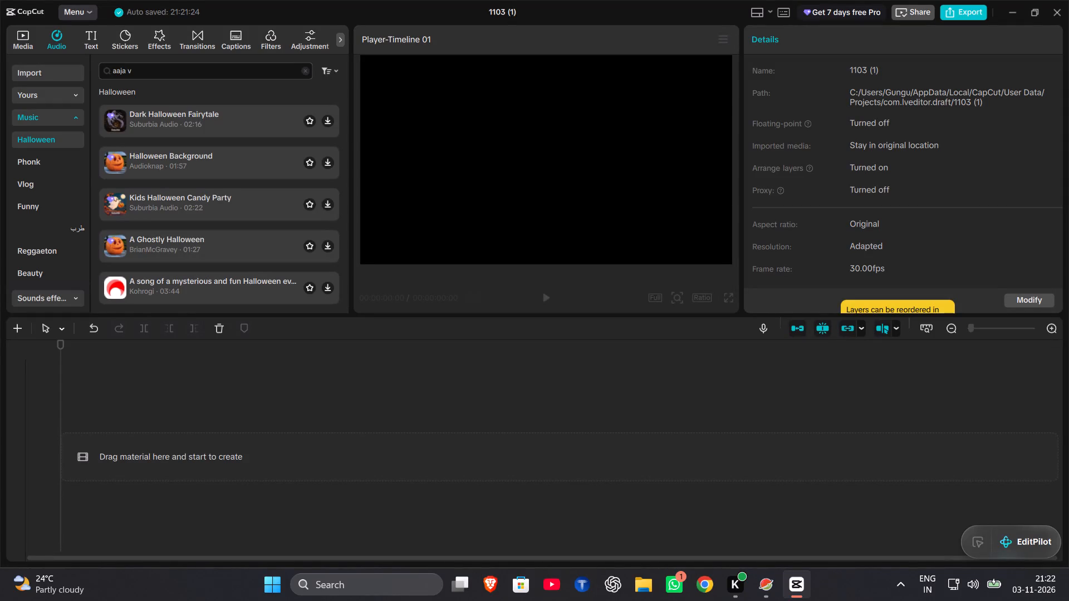
key("Return")
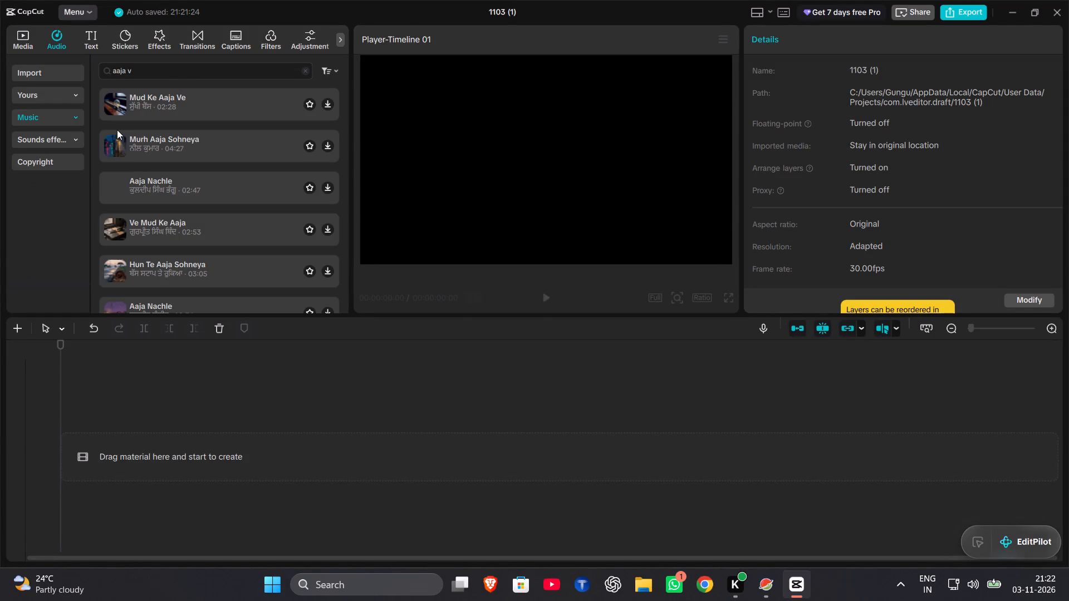
Search the audio library for "montagm", preview the 00:49 MONTAGJEM REBOLA track by HJEK and look over the other songs.
left_click(167, 73)
key("BackSpace")
key("BackSpace")
key("BackSpace")
key("BackSpace")
key("BackSpace")
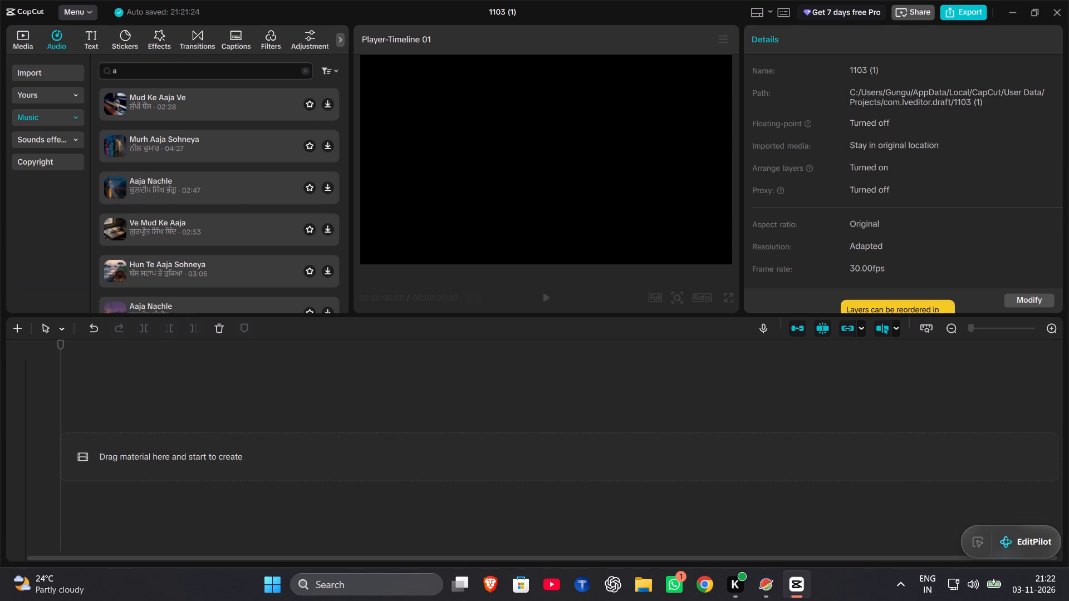
key("BackSpace")
key("BackSpace")
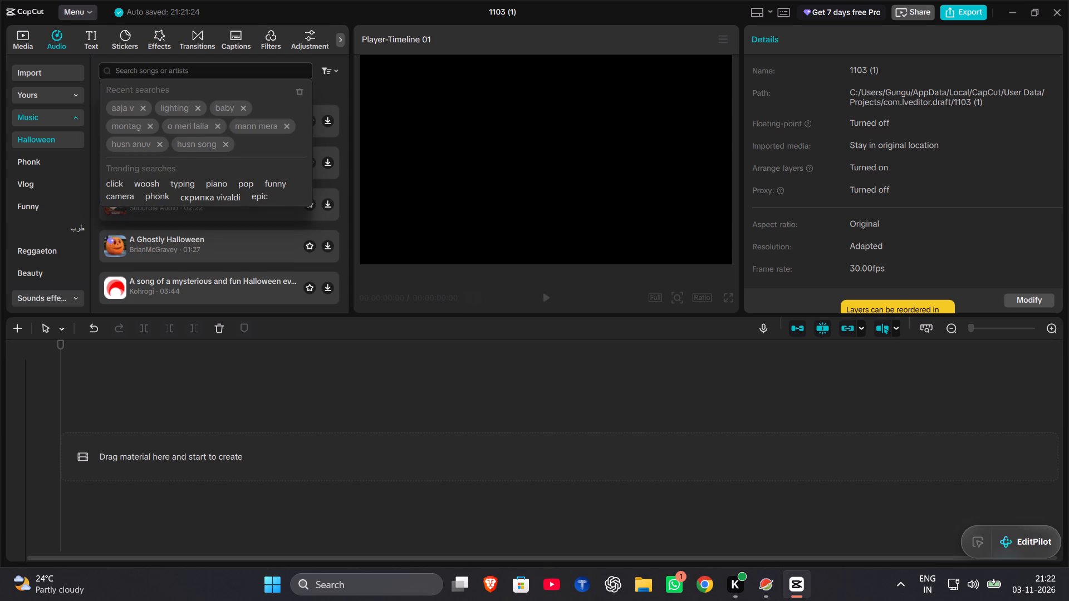
type("montag")
key("m")
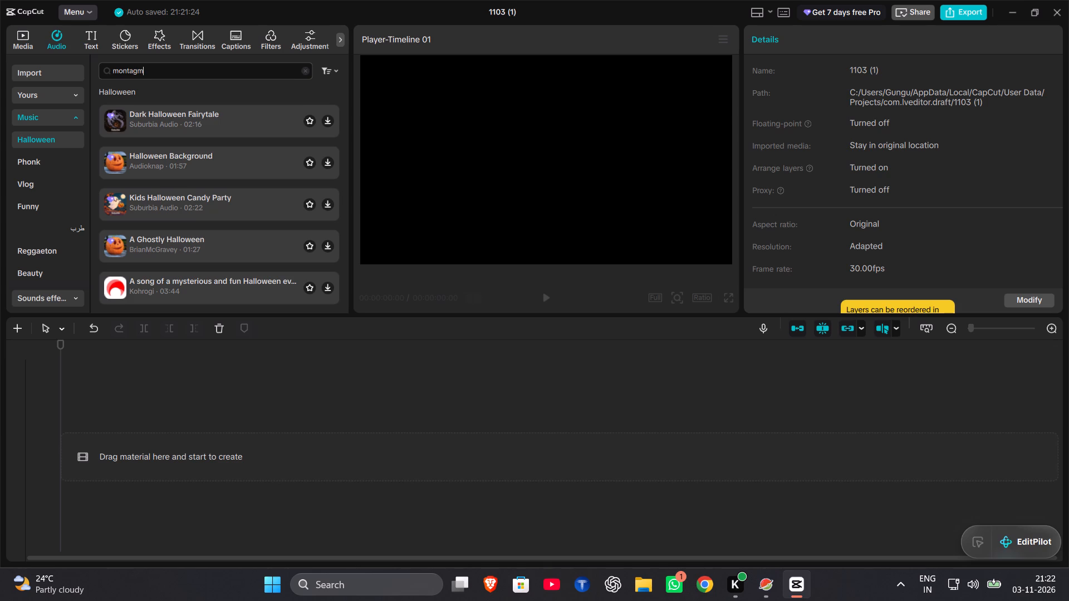
key("Return")
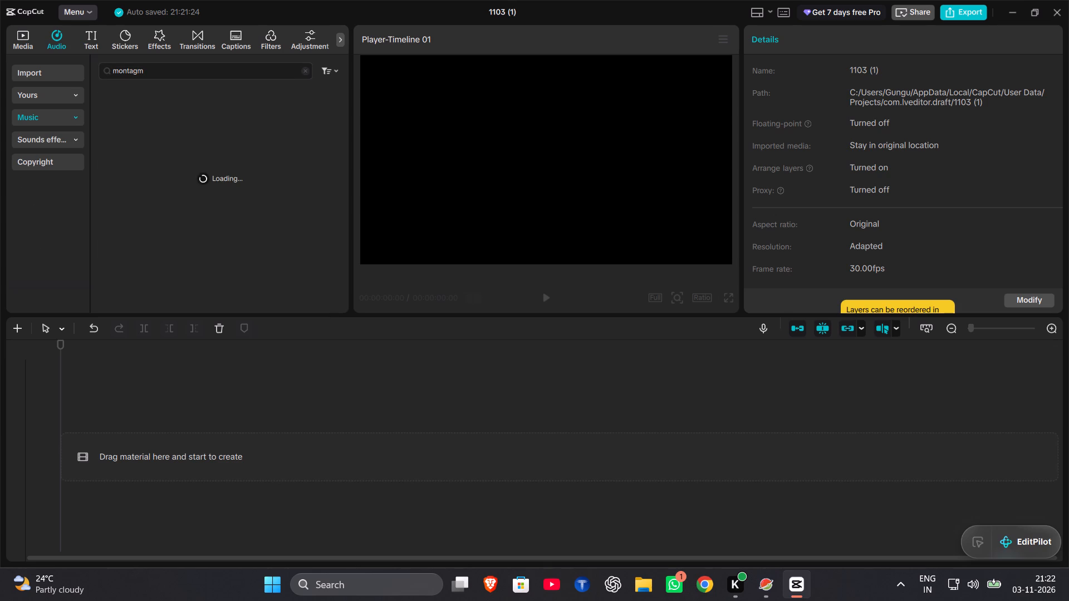
double_click(116, 106)
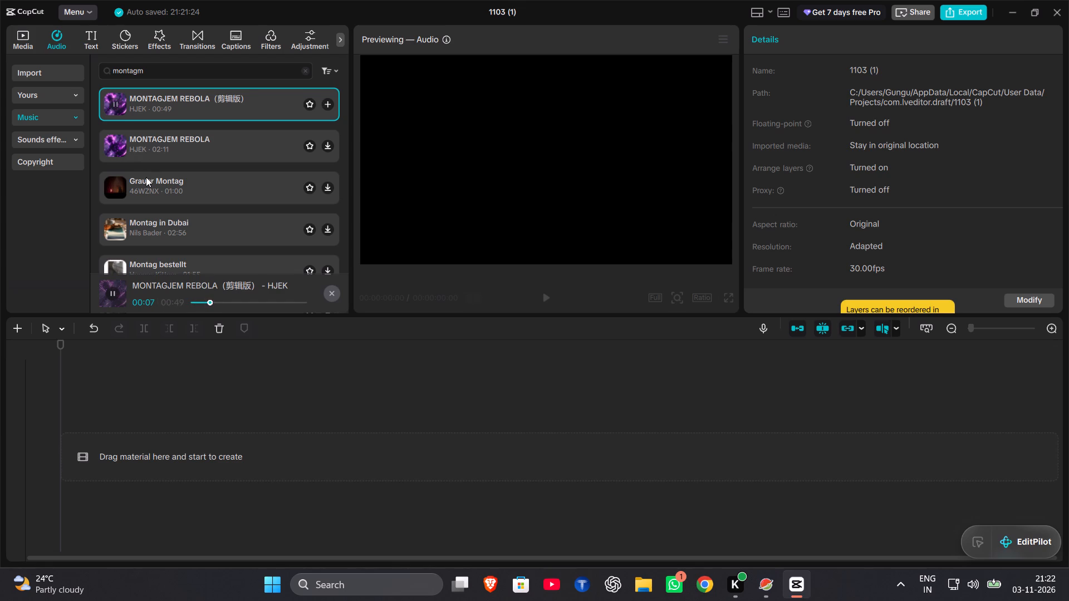
scroll(146, 177, "down", 1)
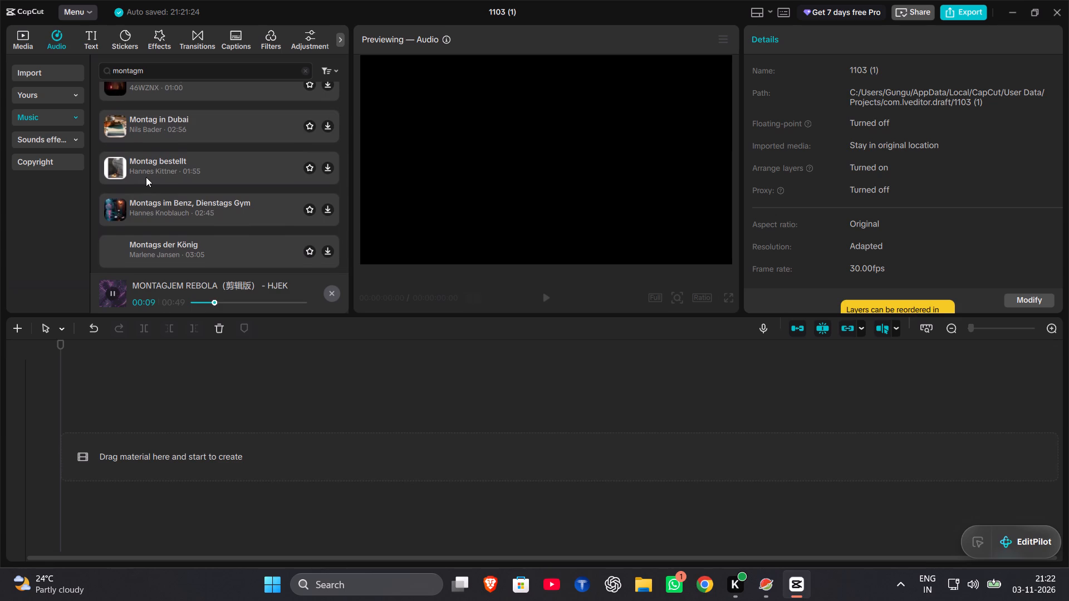
Correct the audio search to "montag" and preview MONTAGEM SANTA FE 2 and Montagem Nada by Asher.
left_click(175, 73)
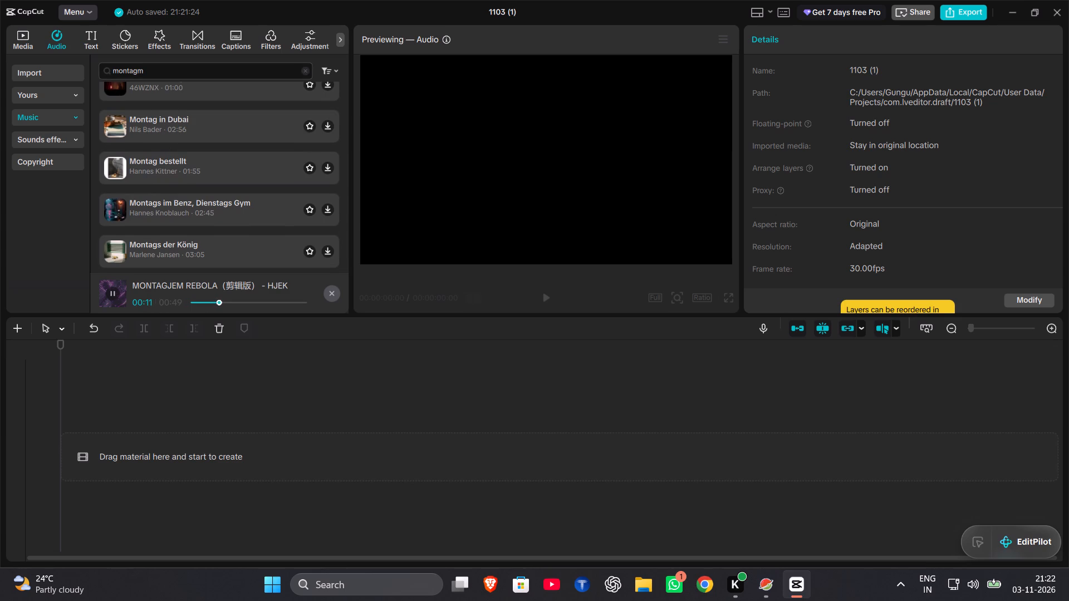
key("BackSpace")
key("Return")
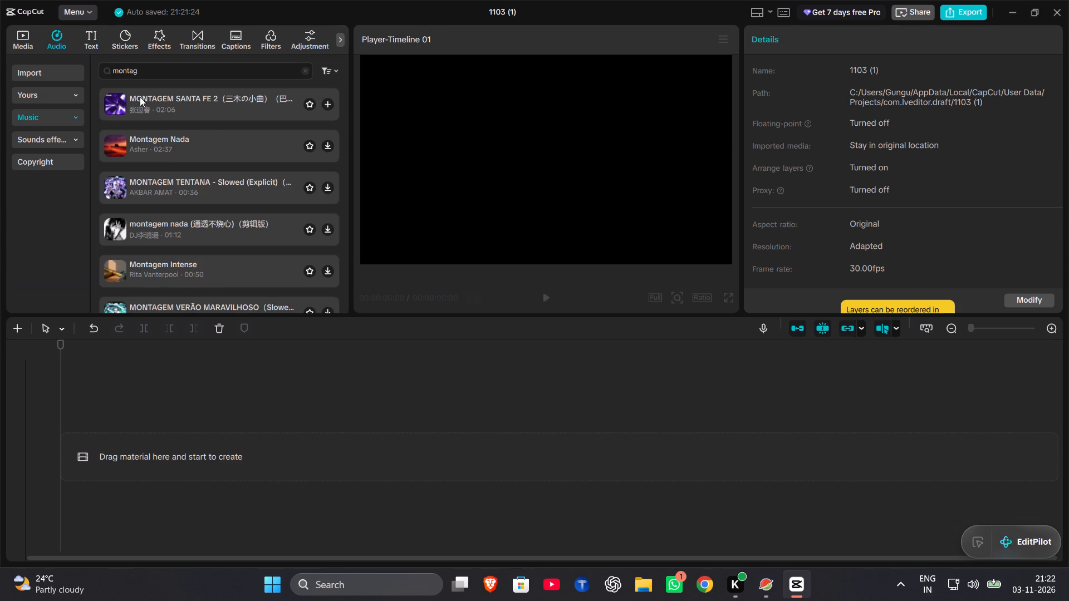
double_click(133, 101)
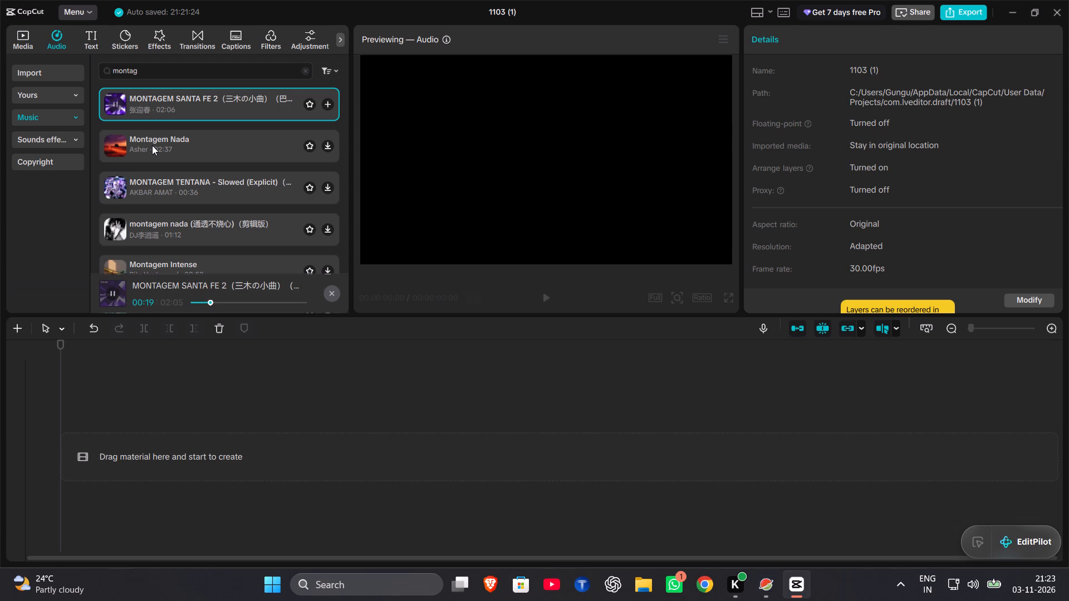
double_click(152, 145)
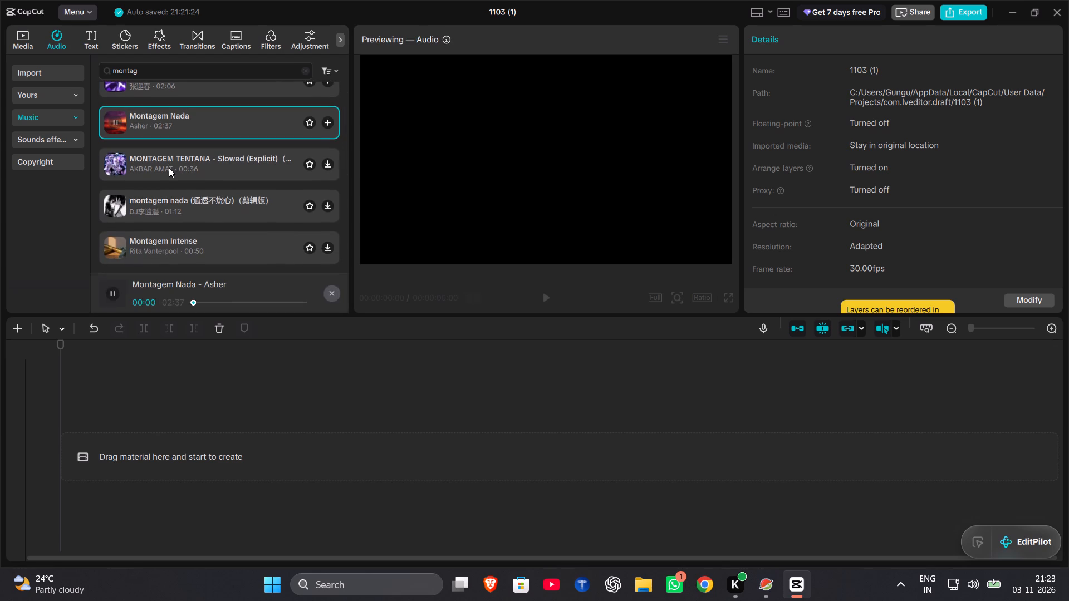
Look through the rest of the "montag" songs for a track that suits the gym video.
scroll(169, 168, "down", 2)
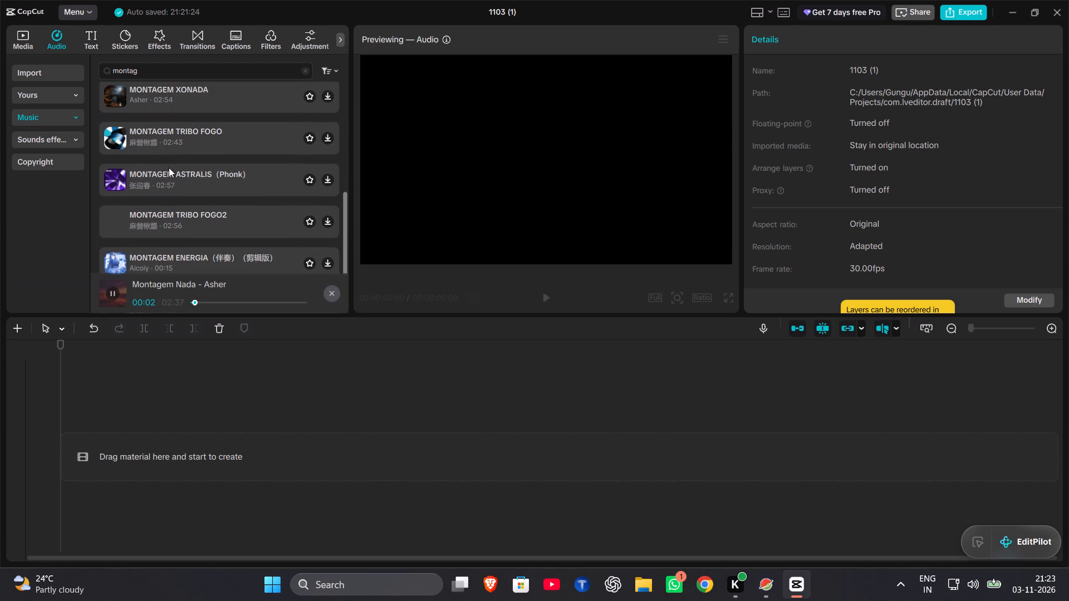
scroll(169, 168, "down", 3)
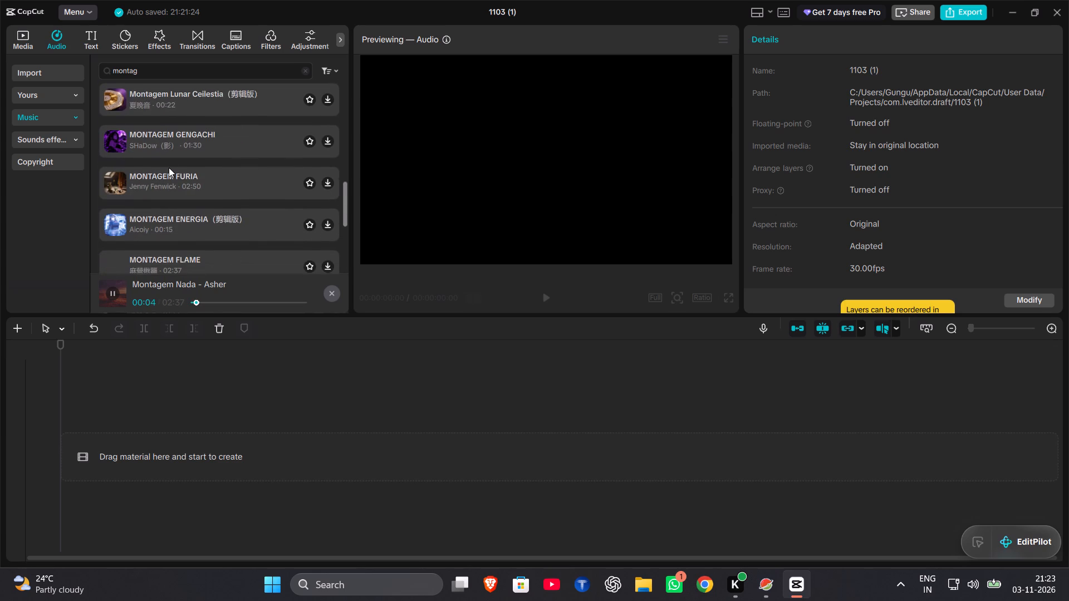
scroll(169, 168, "down", 2)
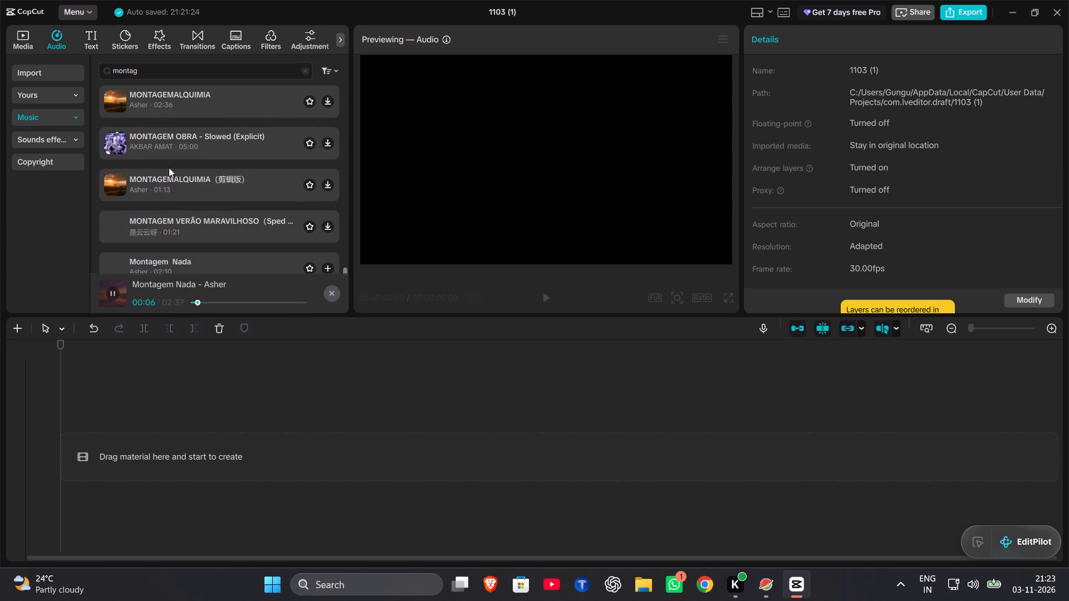
scroll(169, 168, "down", 5)
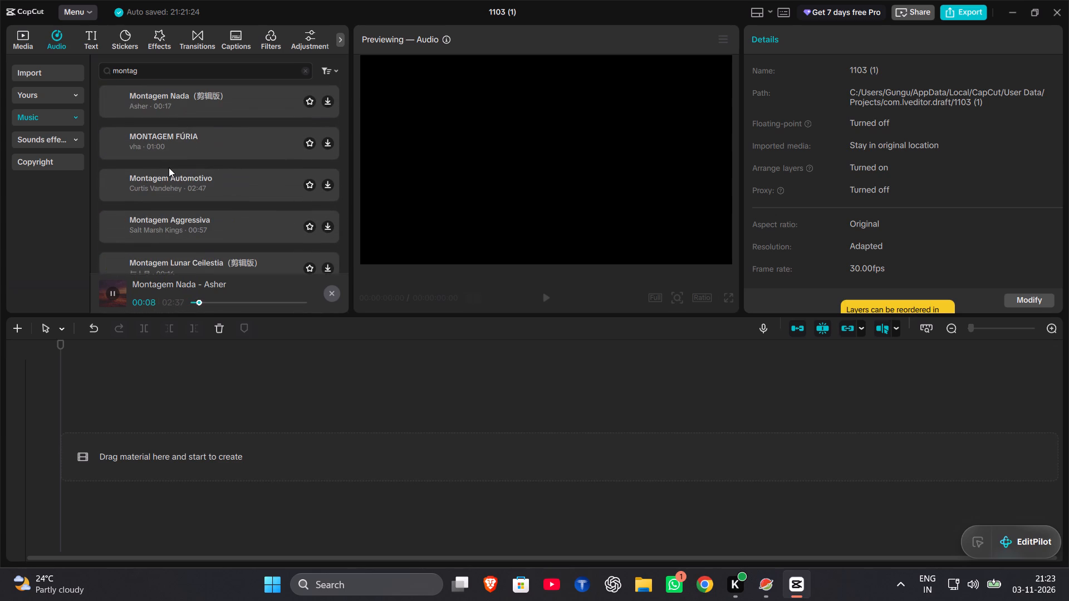
scroll(169, 168, "down", 1)
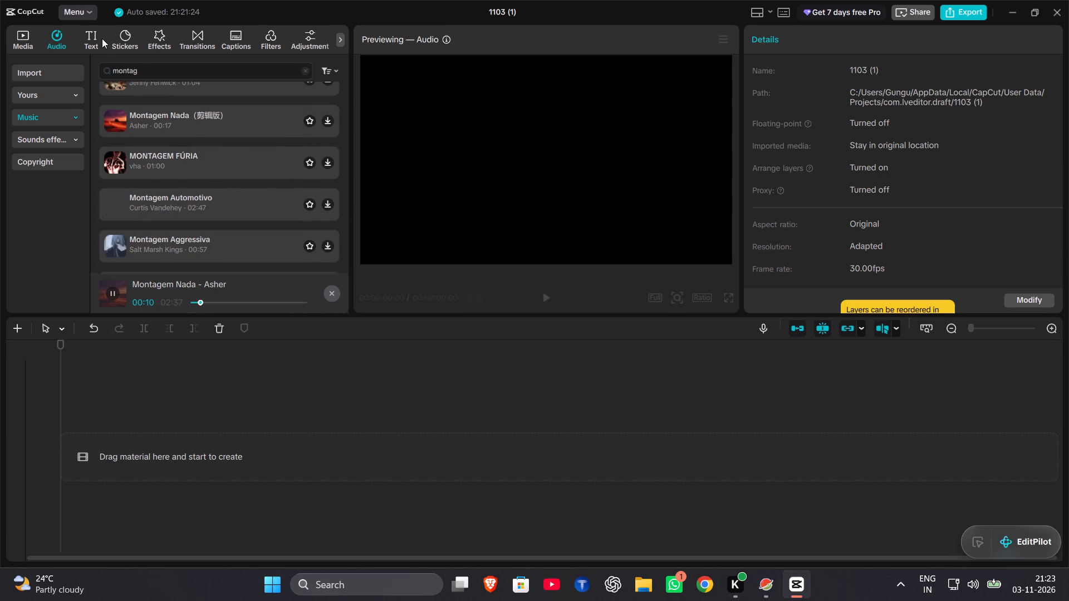
Import Montagem Coma - Instagram Reels.mp3 into the project media and add it to the timeline.
left_click(21, 33)
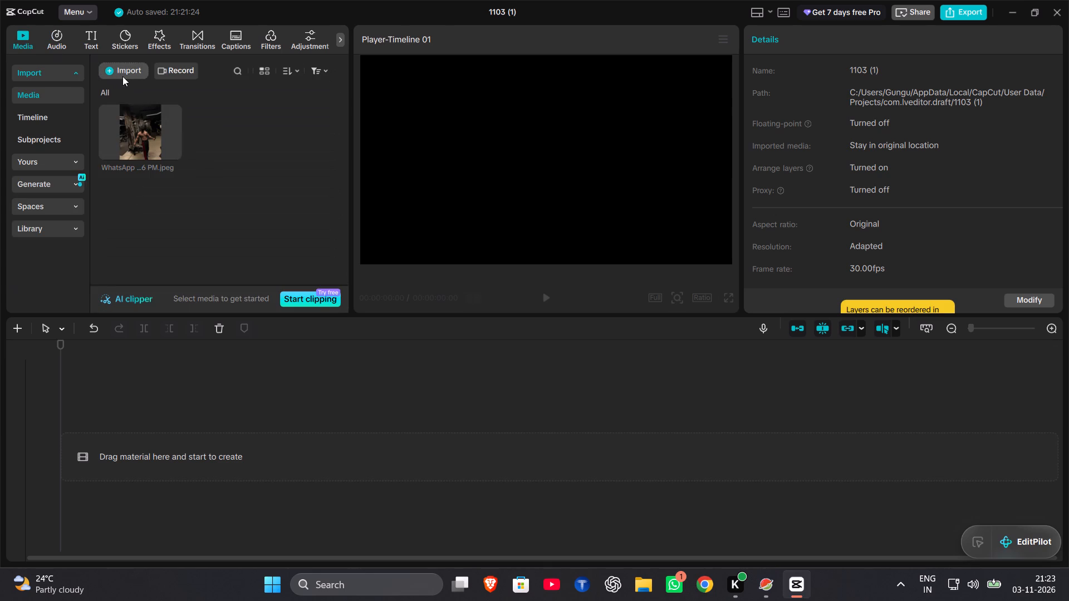
left_click(123, 76)
left_click(129, 108)
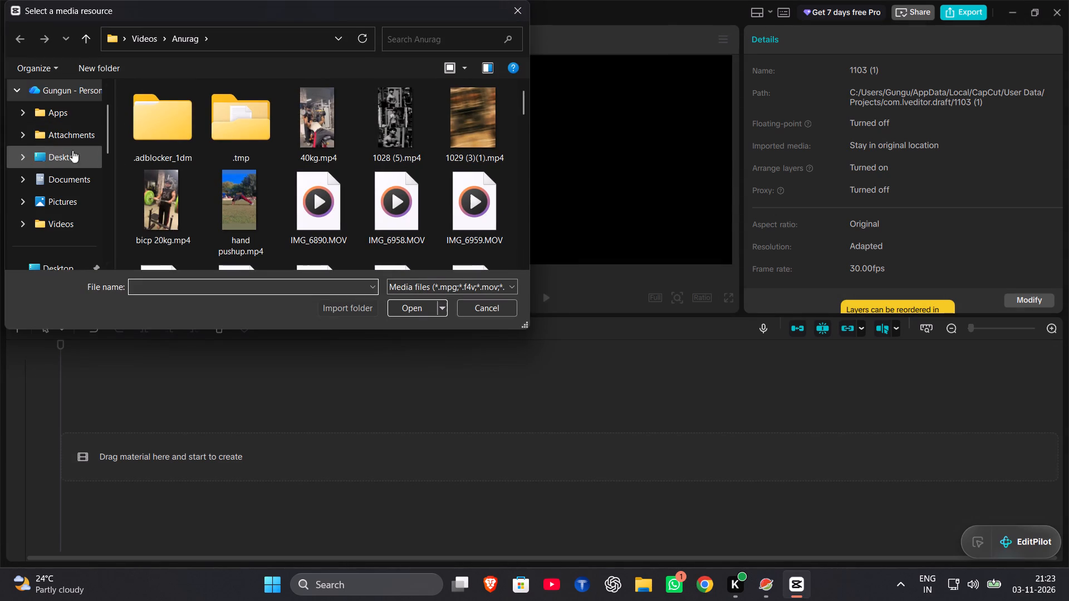
Find Montagem Coma - Instagram Reels.mp3 by searching the Home location for "mon" and import it into the project media.
left_click(413, 37)
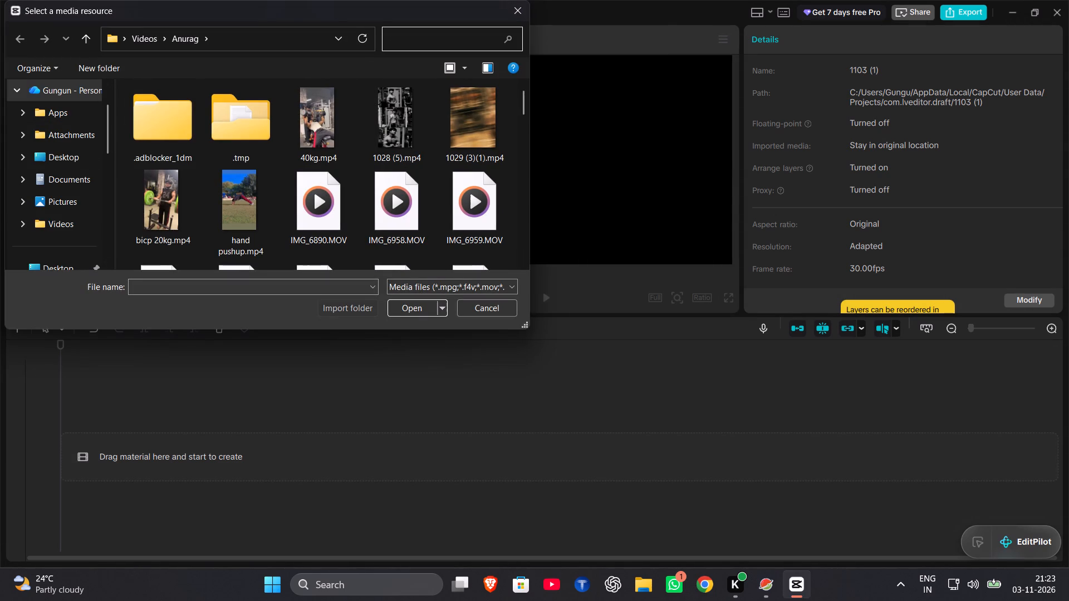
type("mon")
scroll(87, 99, "up", 5)
left_click(81, 100)
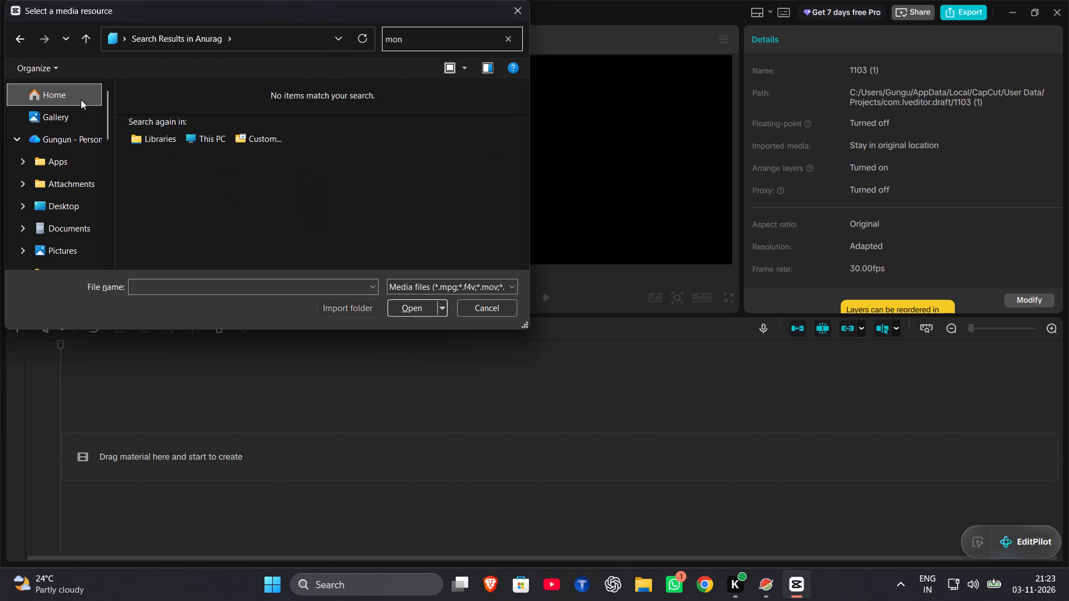
left_click(414, 33)
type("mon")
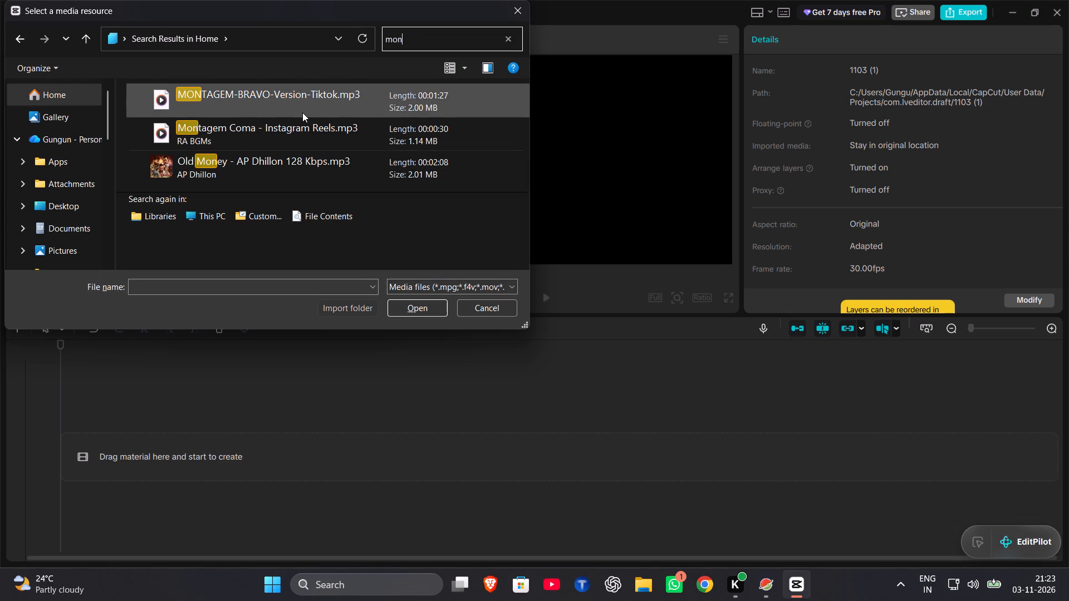
double_click(298, 122)
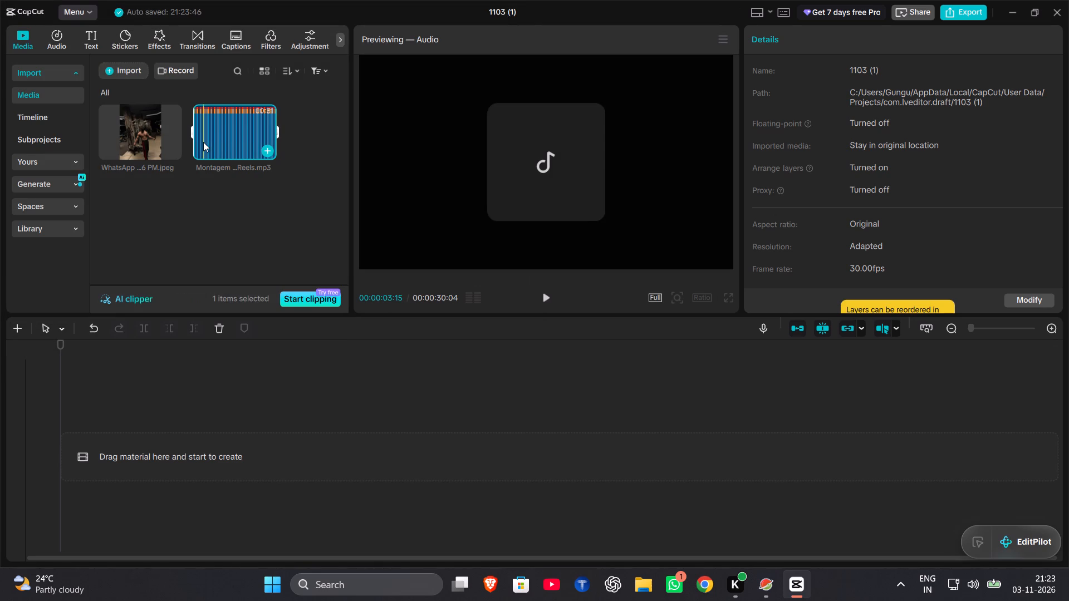
Add the imported Montagem Coma track to the timeline and play it back.
left_click(265, 151)
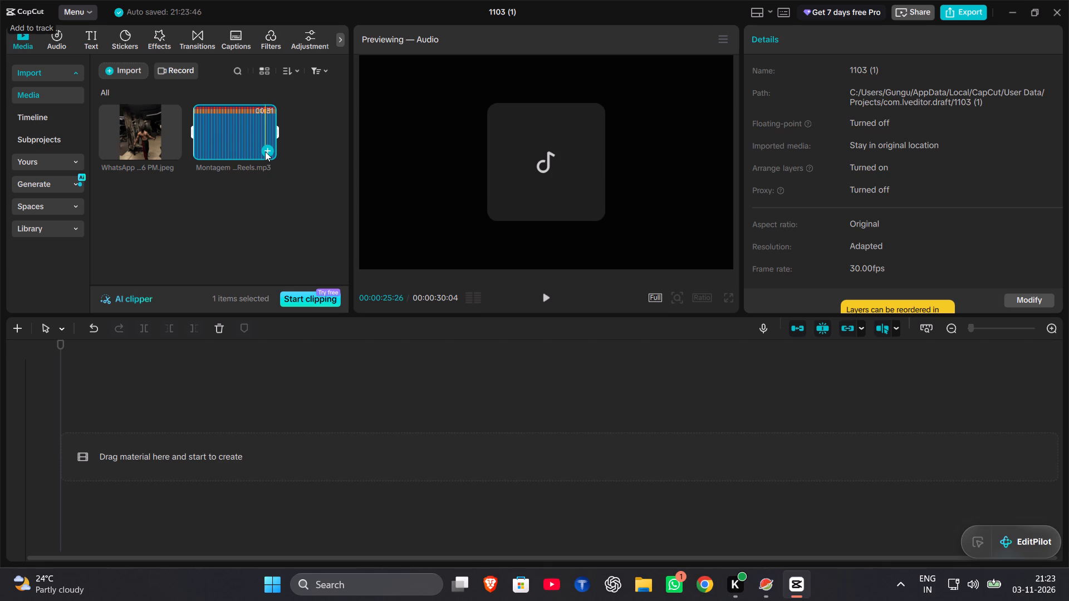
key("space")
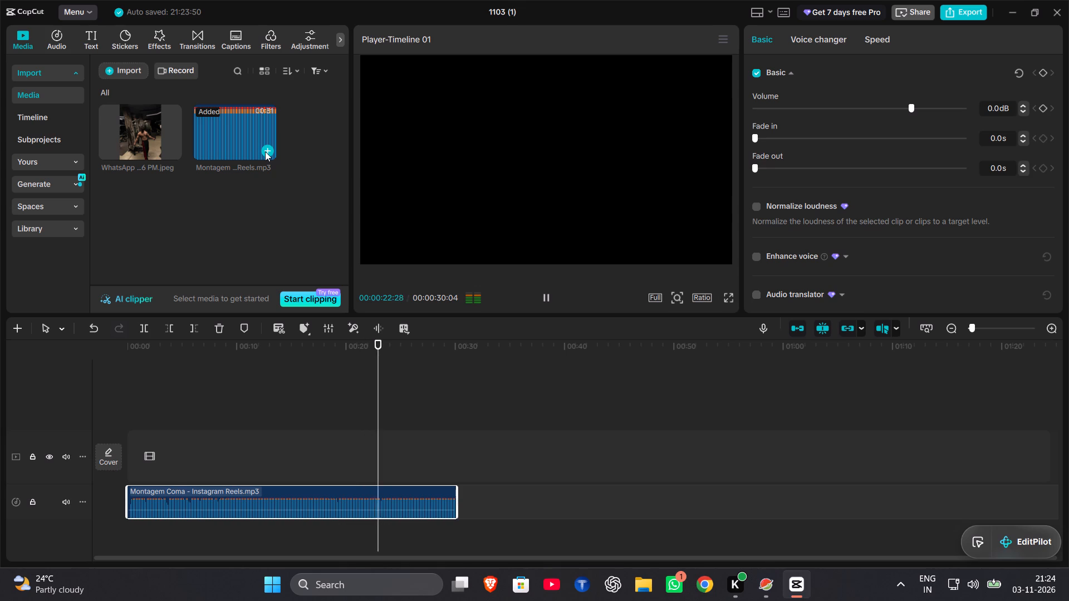
Play back several early parts of the Montagem Coma track on the timeline to judge its beats.
key("space")
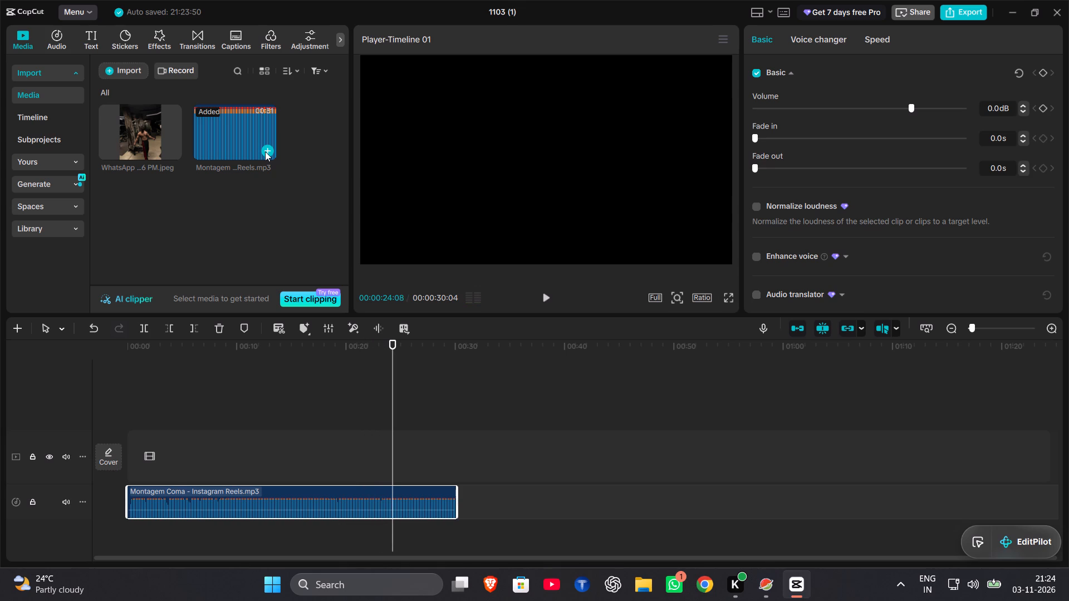
left_click(156, 387)
key("space")
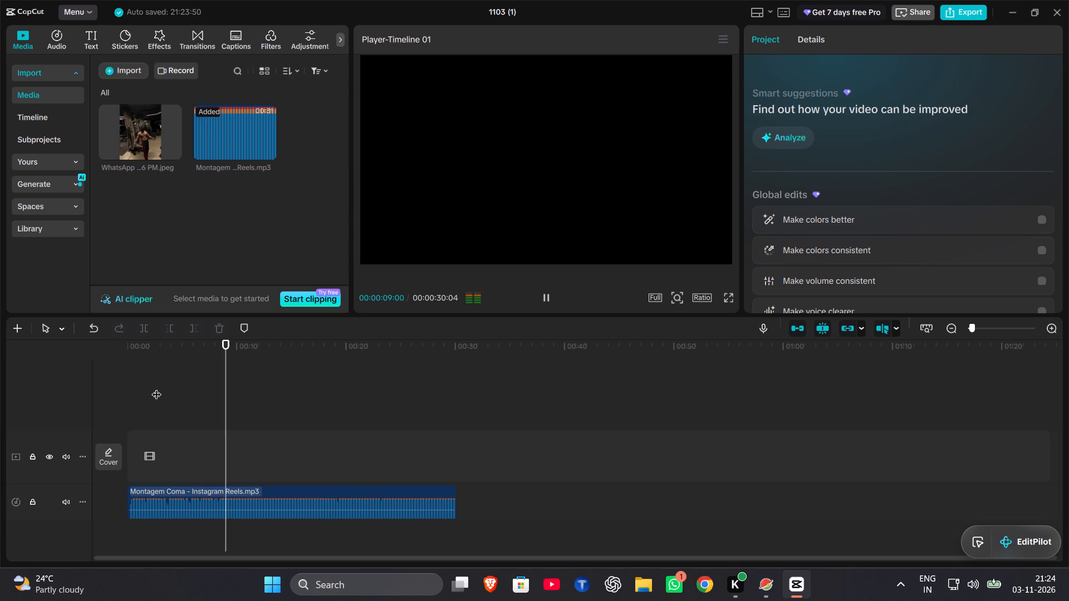
key("space")
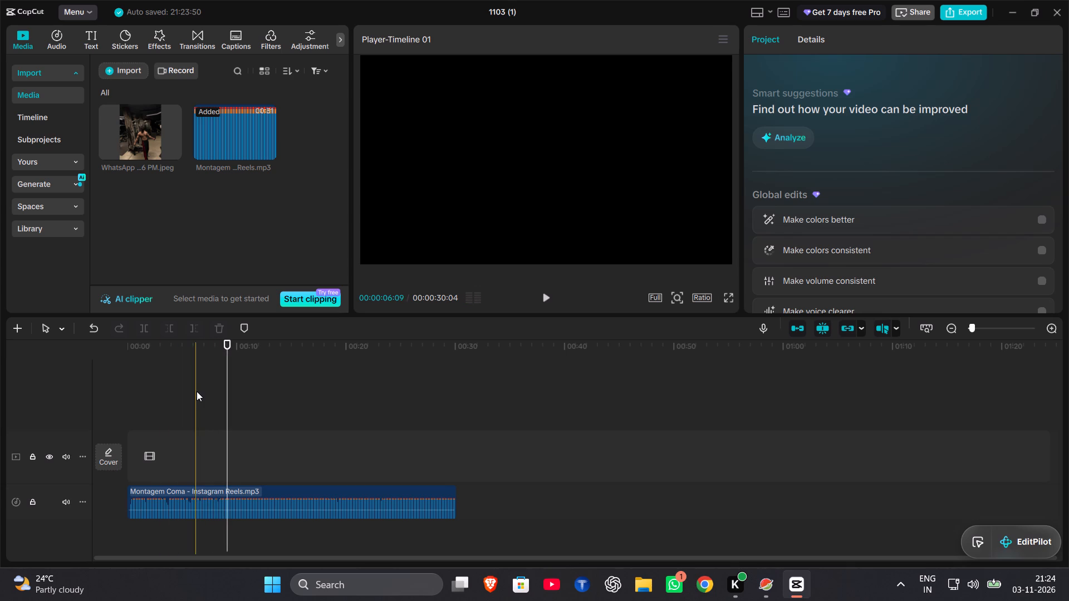
left_click(197, 391)
key("space")
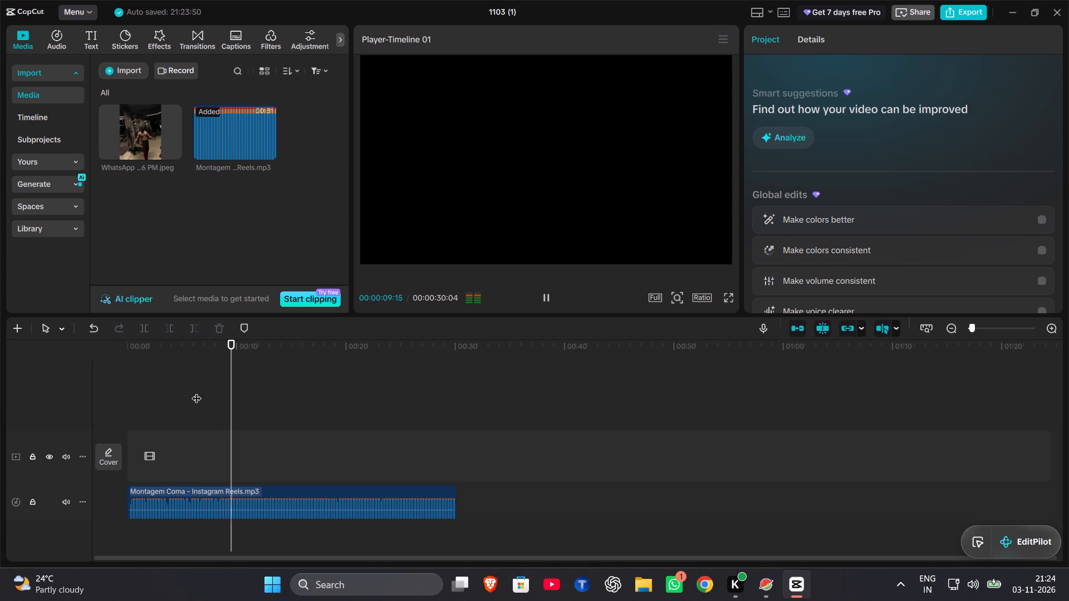
key("space")
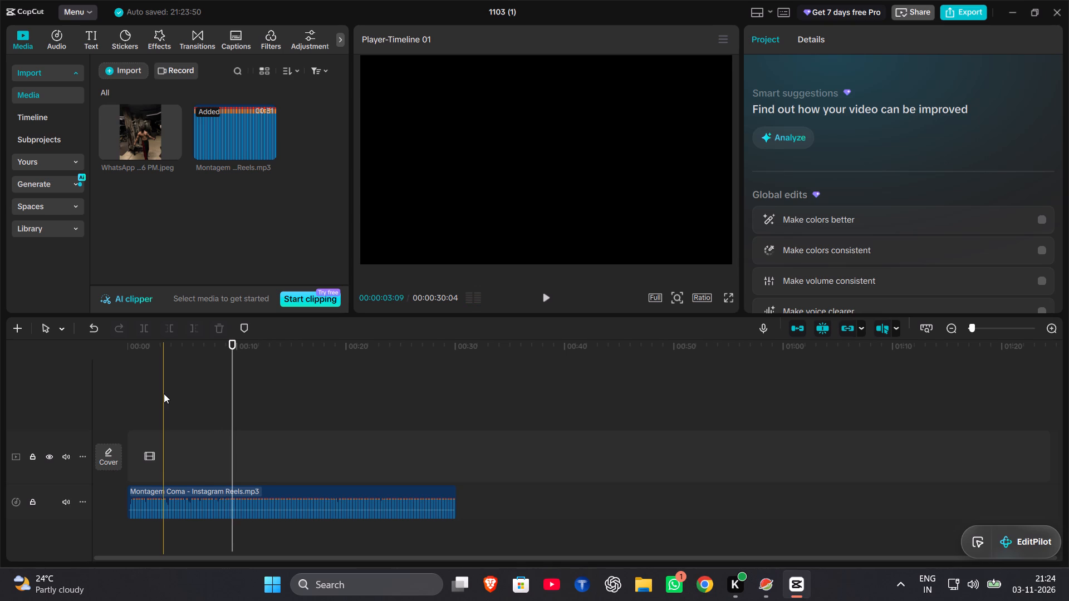
key("space")
key("space")
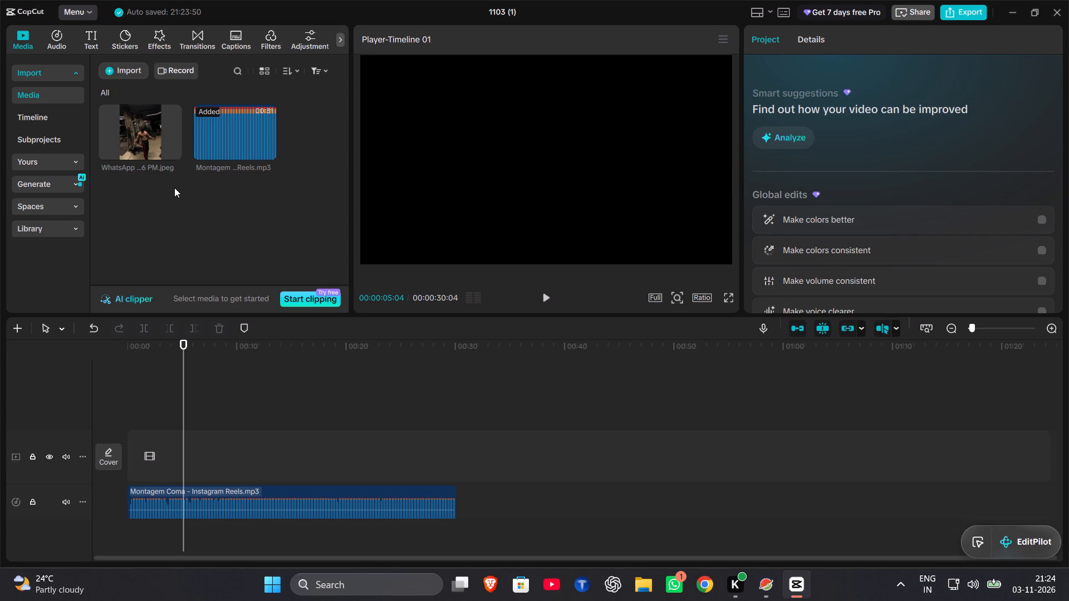
Import the 40kg.mp4 clip from the Anurag folder into the project media.
left_click(133, 70)
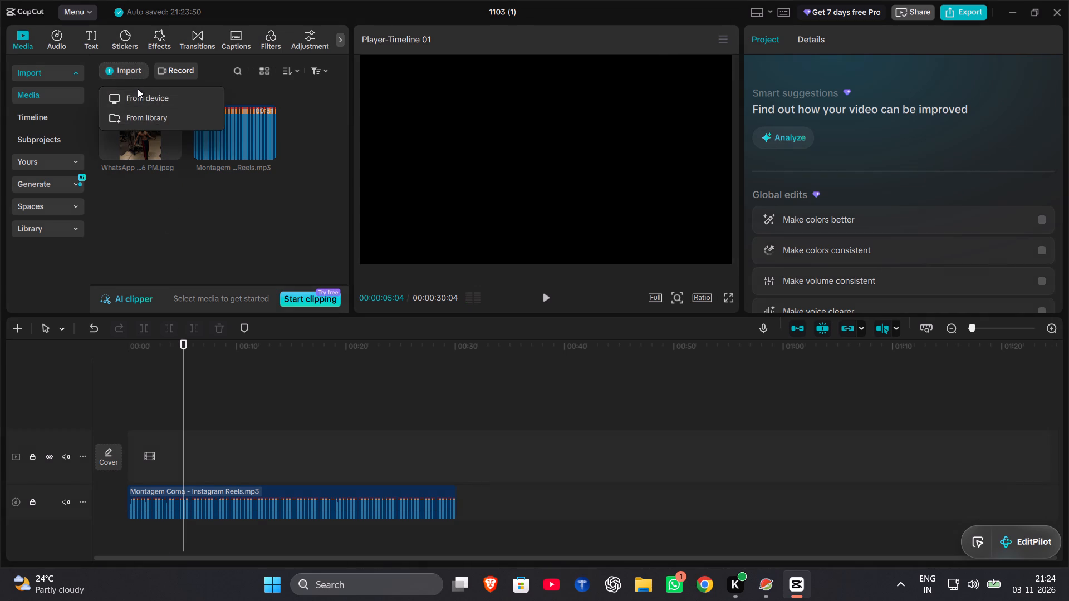
left_click(138, 93)
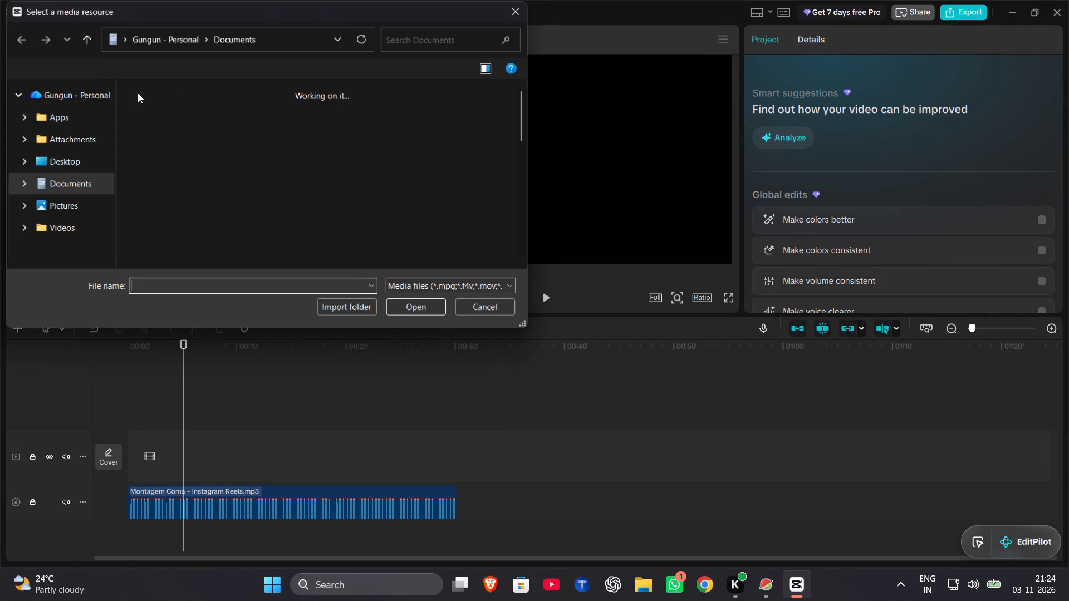
scroll(35, 179, "down", 1)
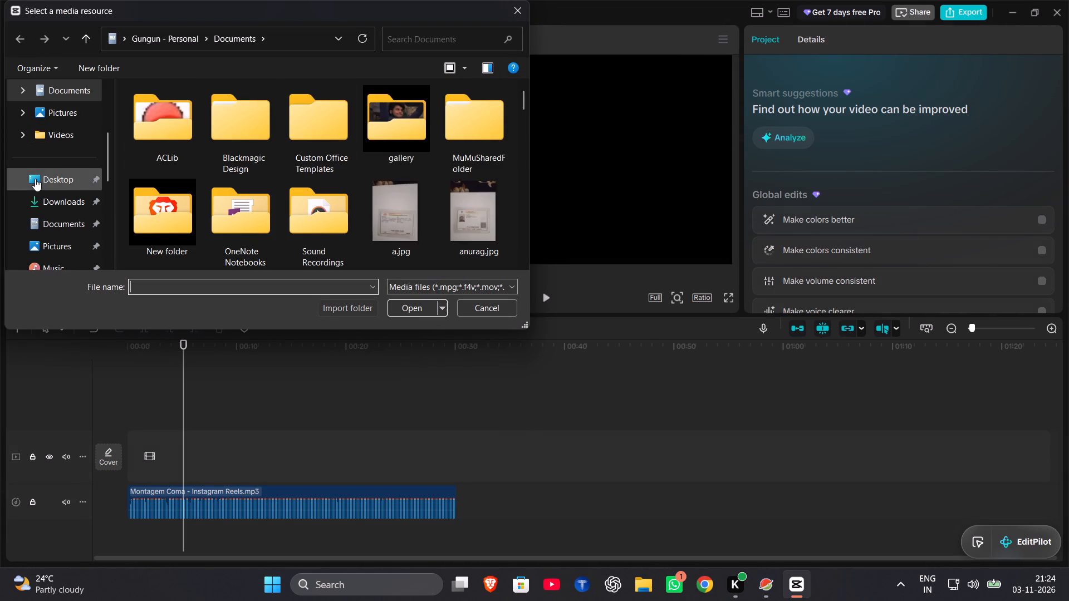
scroll(35, 179, "down", 1)
scroll(48, 144, "up", 1)
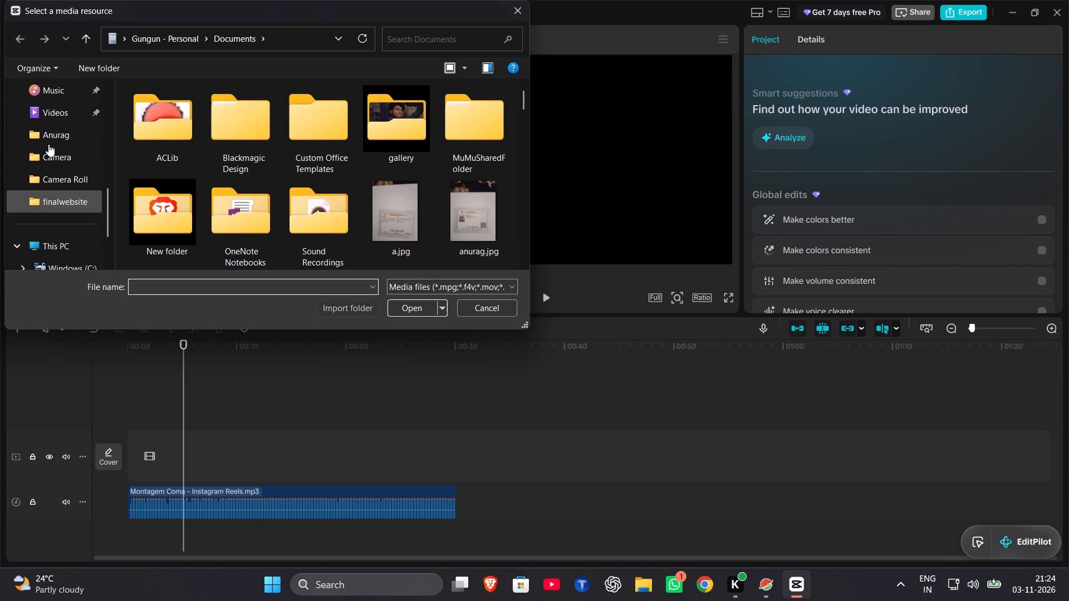
left_click(52, 137)
double_click(312, 129)
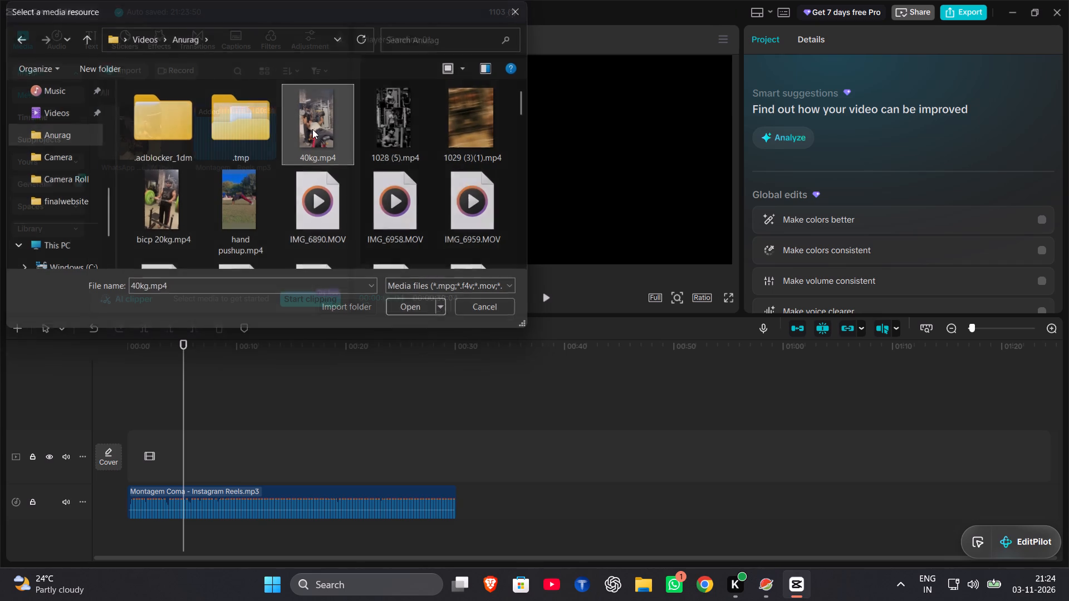
Import the barbell squat clip InShot_20241123_233750096.mp4 from the same folder into the project media.
left_click(136, 77)
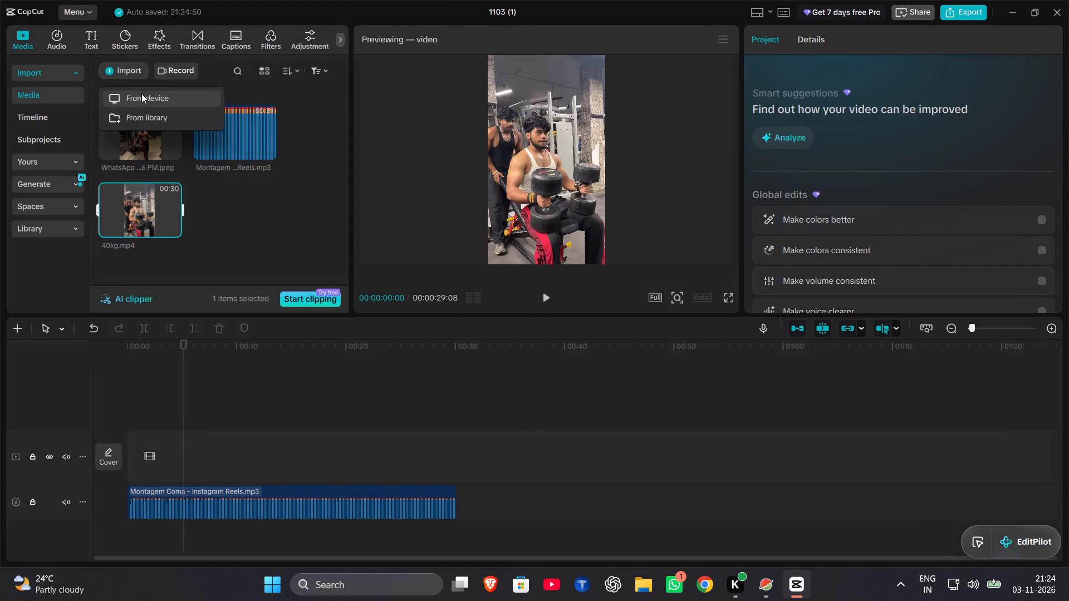
left_click(141, 94)
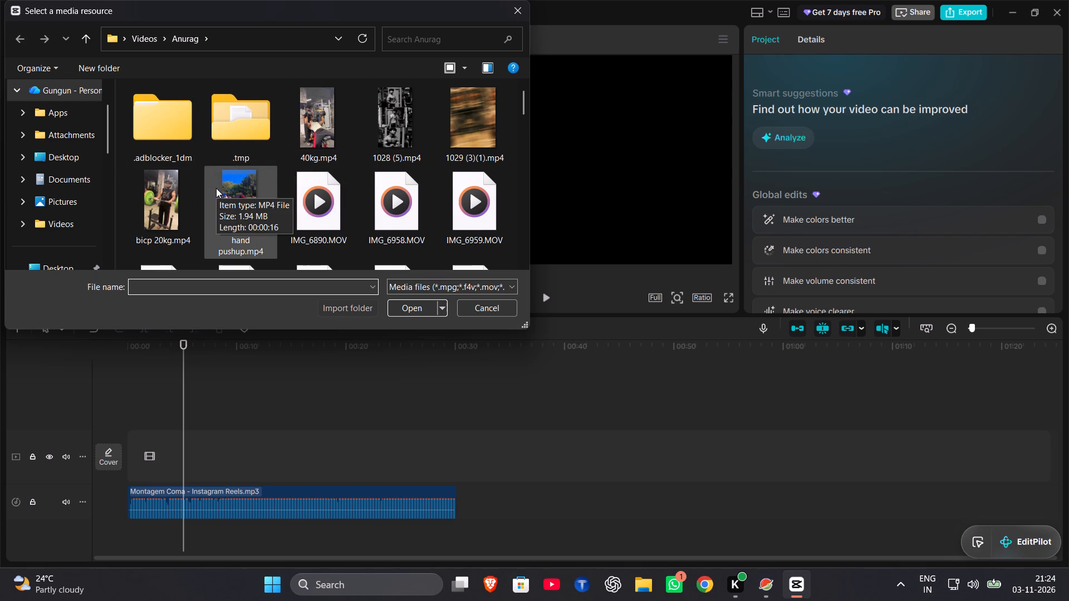
scroll(216, 188, "down", 3)
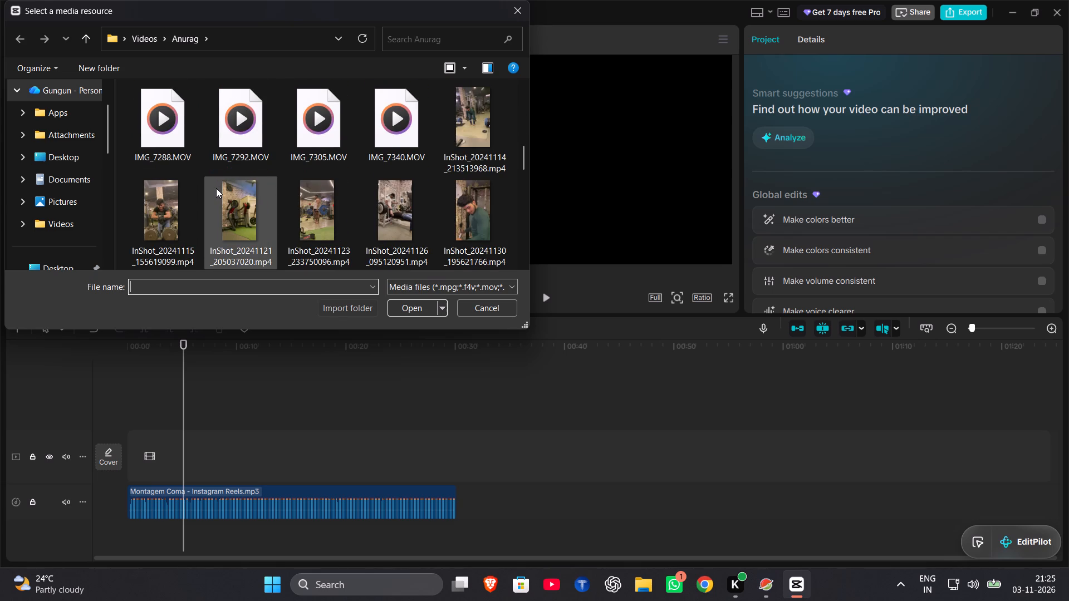
scroll(216, 188, "down", 1)
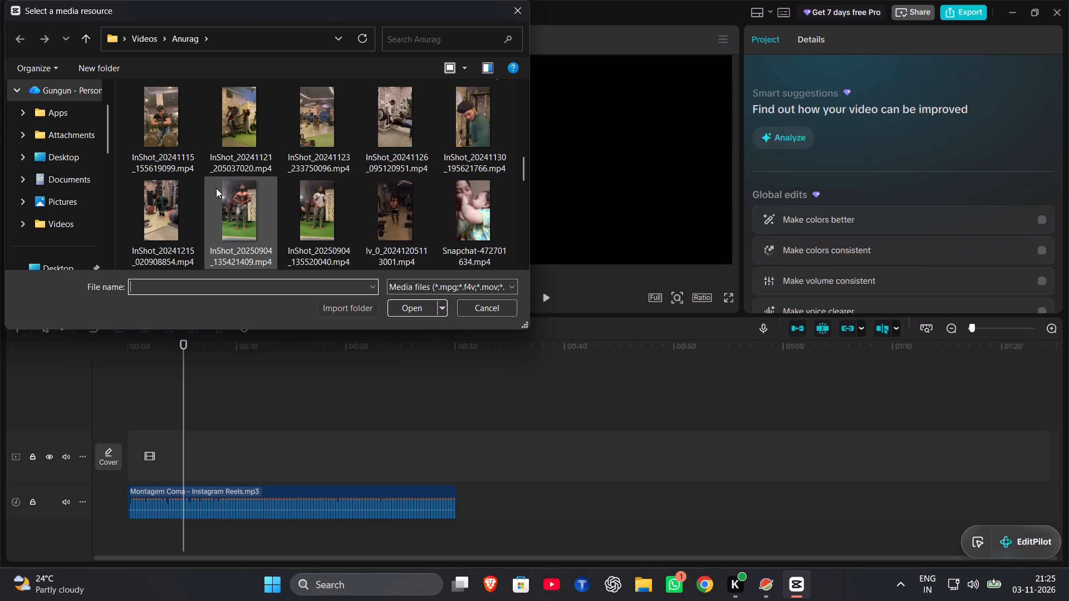
double_click(303, 127)
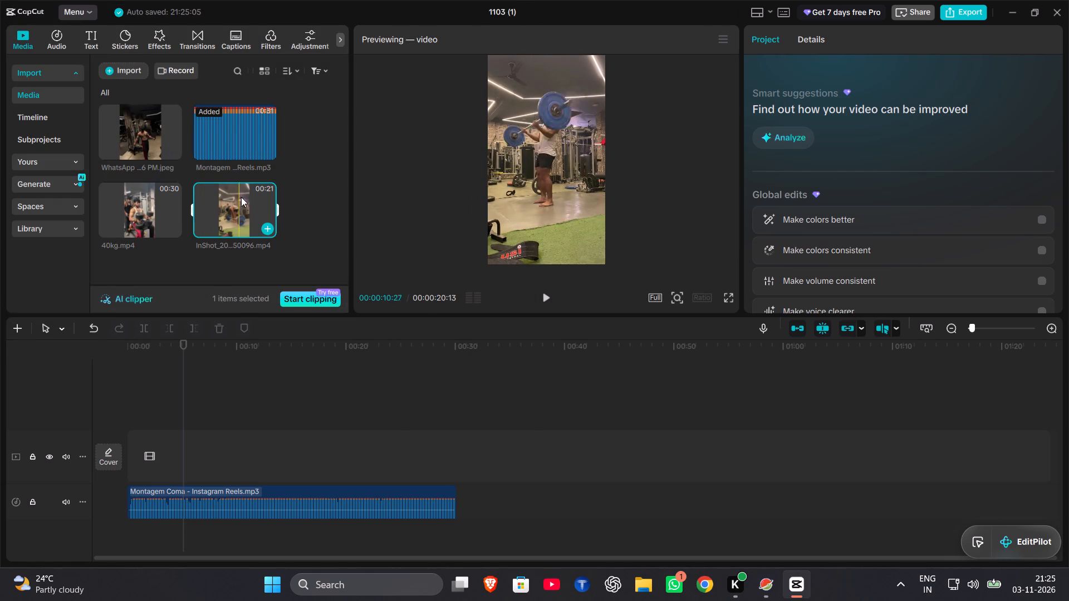
Import the gym photo WhatsApp Image 2026-10-29 at 5.03.58 PM (1).jpeg into the project media.
left_click(133, 70)
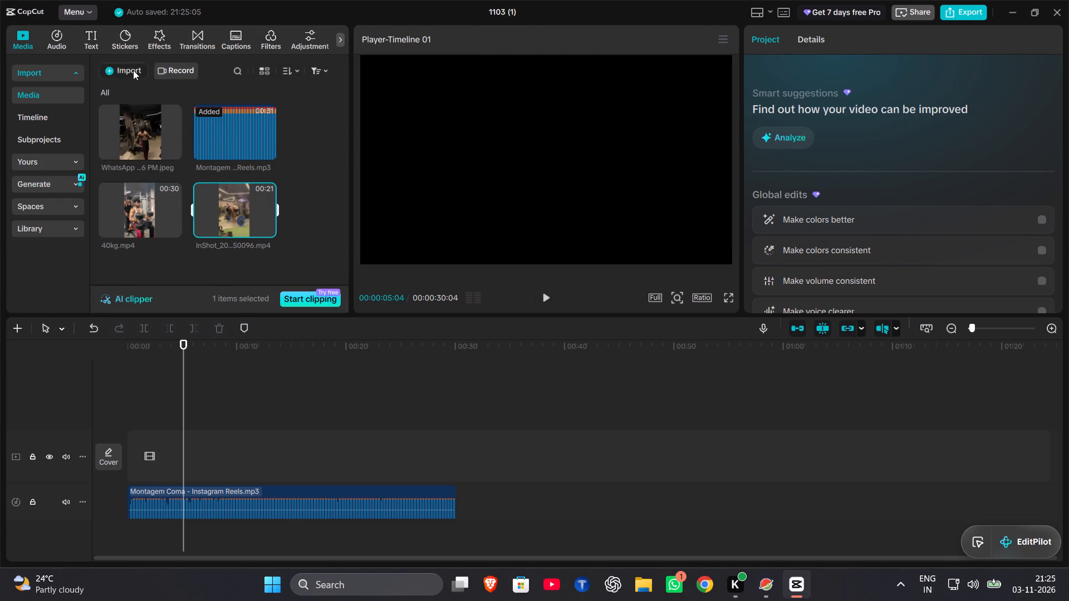
left_click(141, 96)
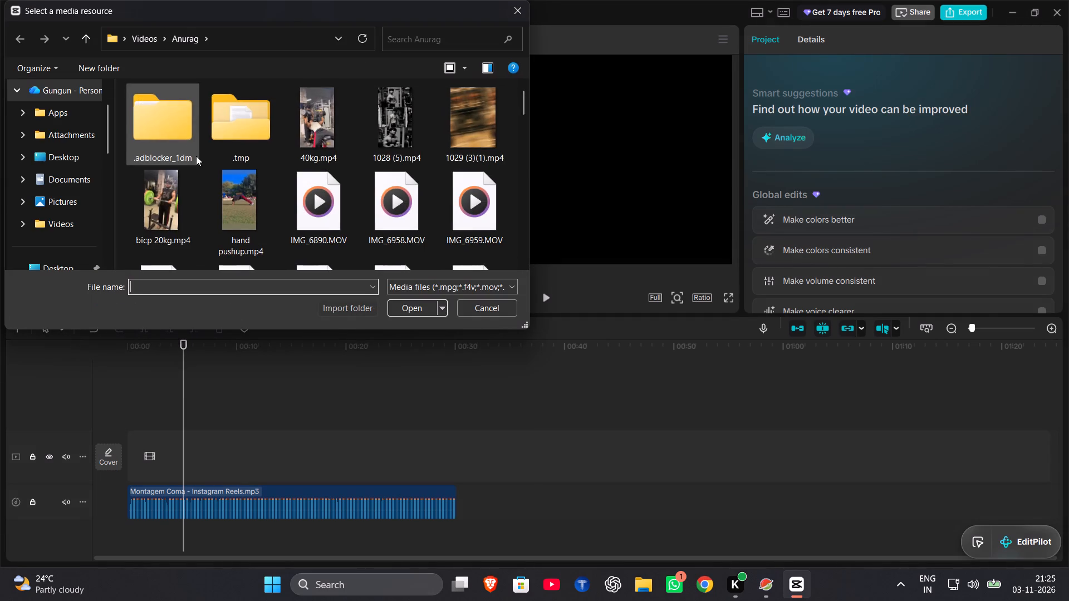
scroll(196, 156, "down", 4)
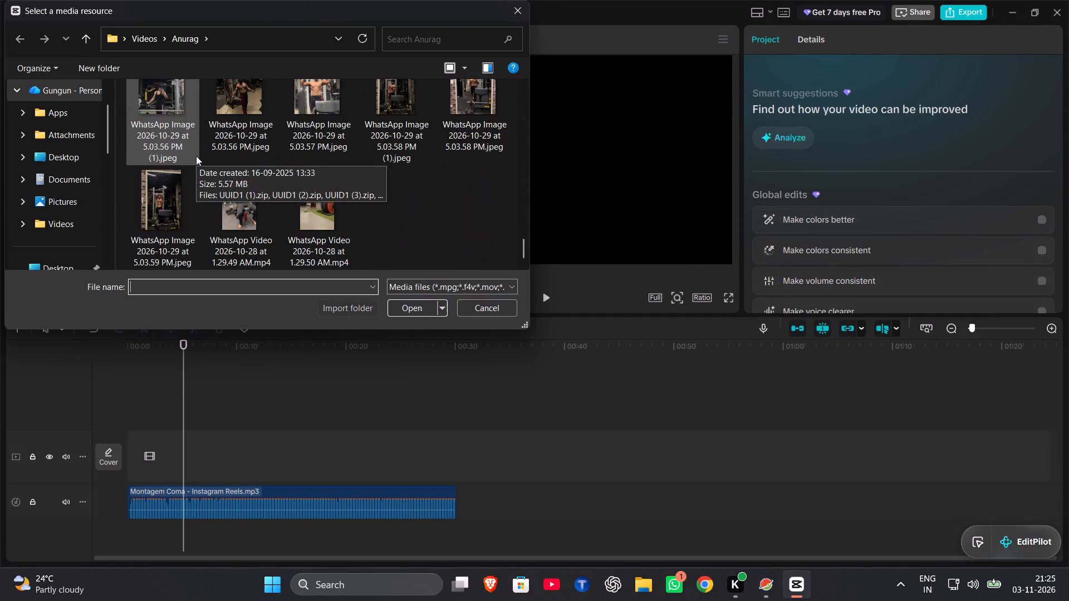
scroll(196, 156, "up", 2)
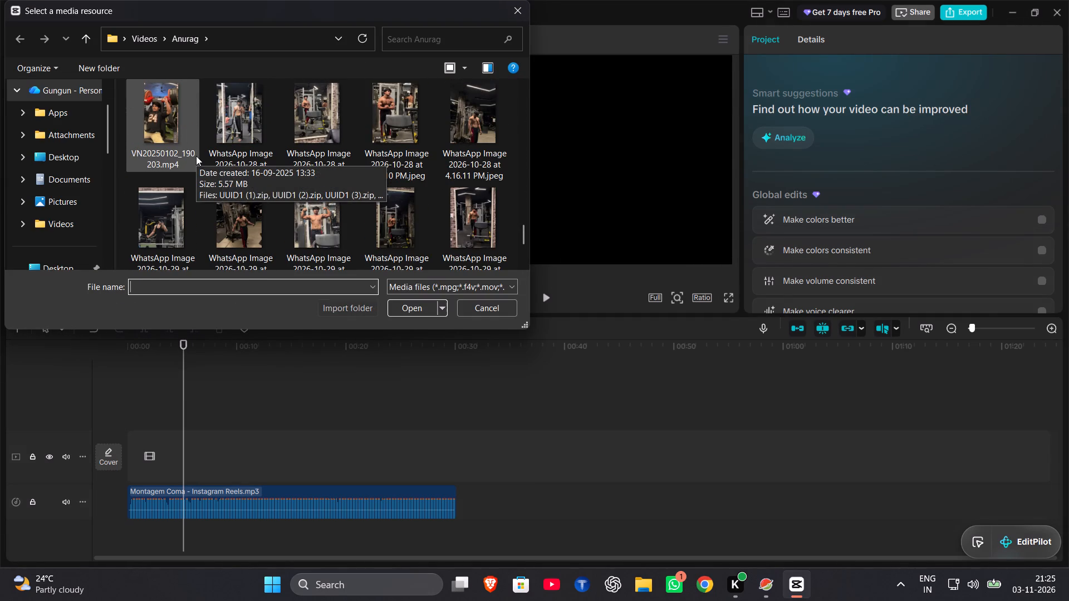
double_click(402, 190)
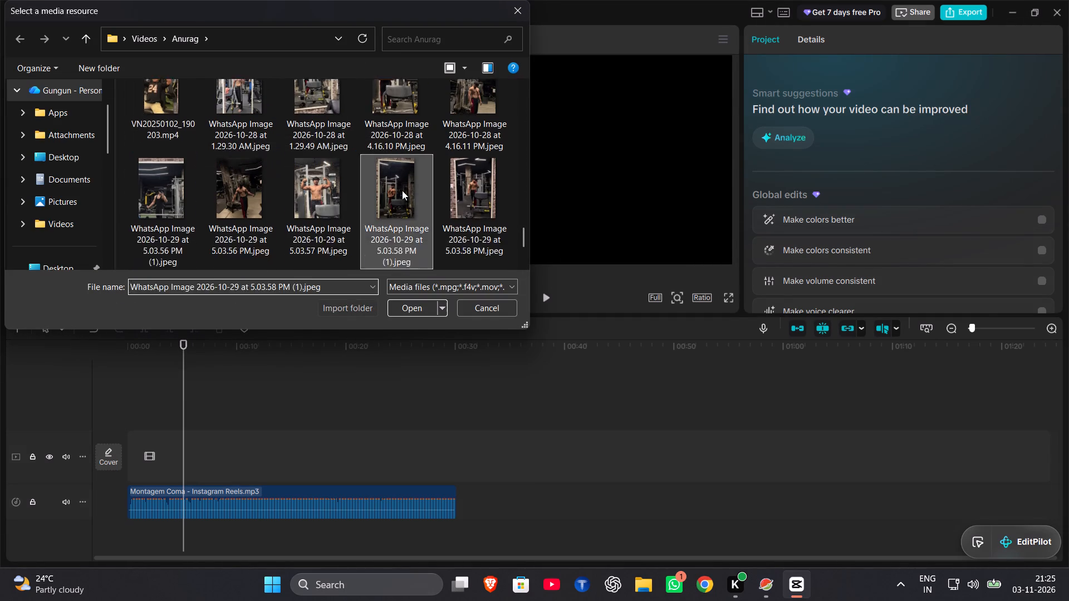
Import the bench press clip InShot_20241126_095120951.mp4 into the project media.
left_click(116, 66)
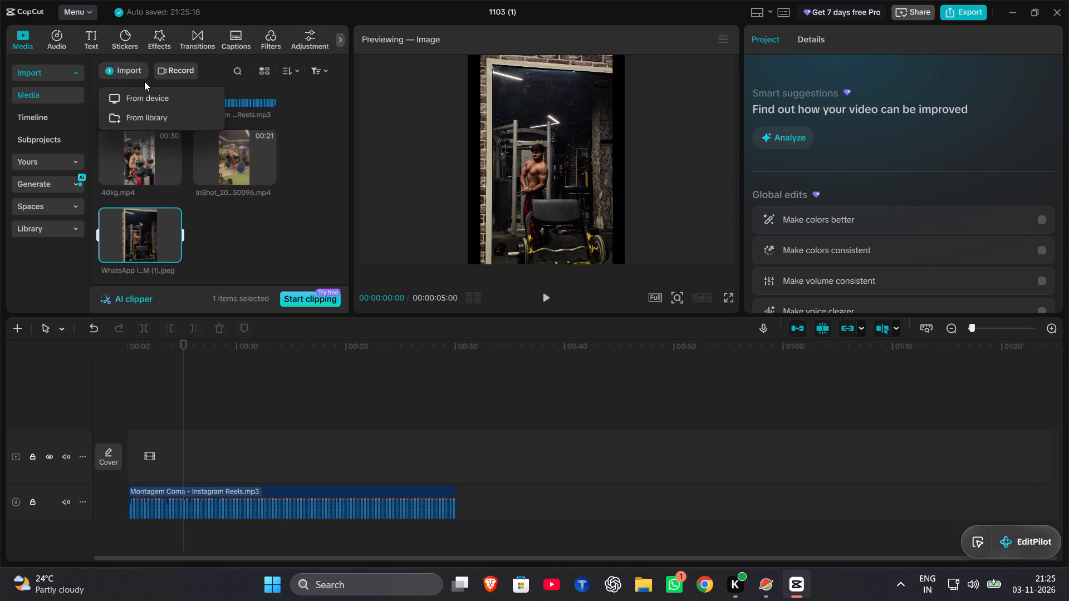
left_click(148, 95)
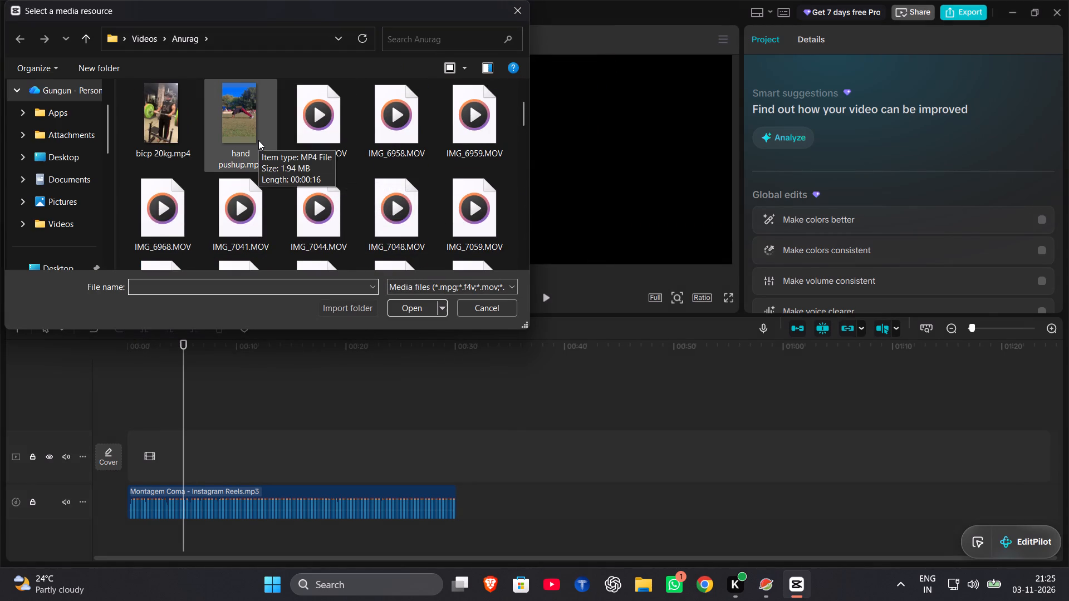
scroll(258, 140, "down", 1)
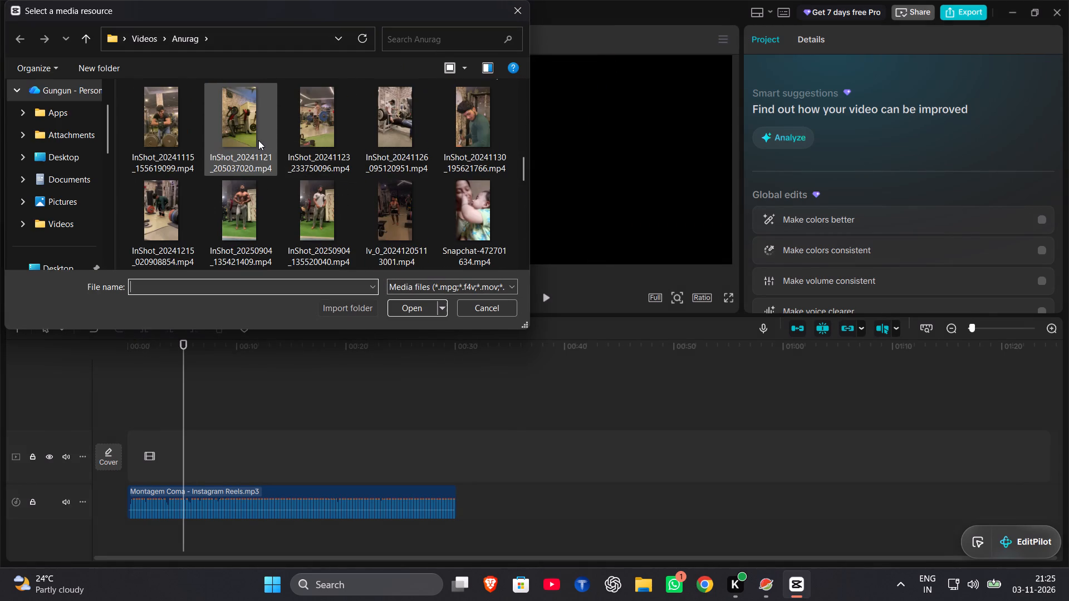
double_click(367, 111)
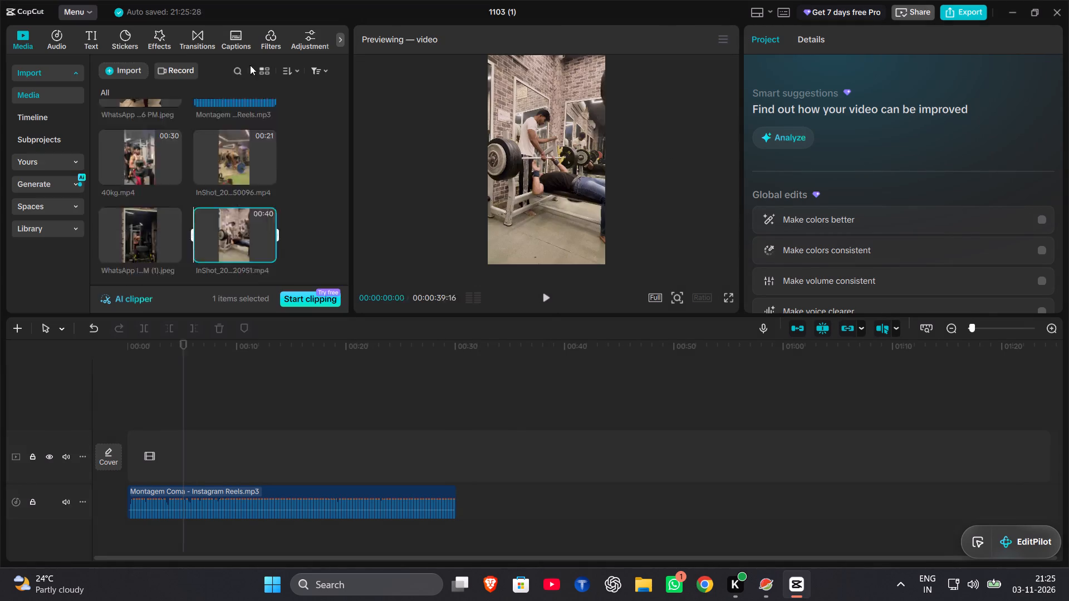
Import the deadlift clip InShot_20241215_020908854.mp4 into the project media.
left_click(132, 66)
left_click(151, 97)
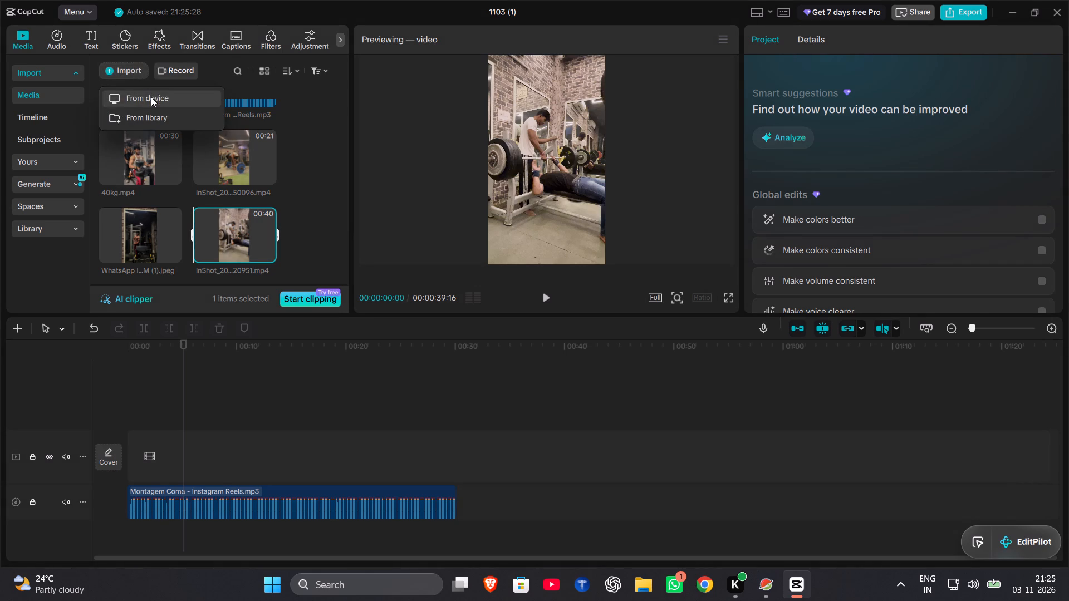
scroll(211, 145, "down", 3)
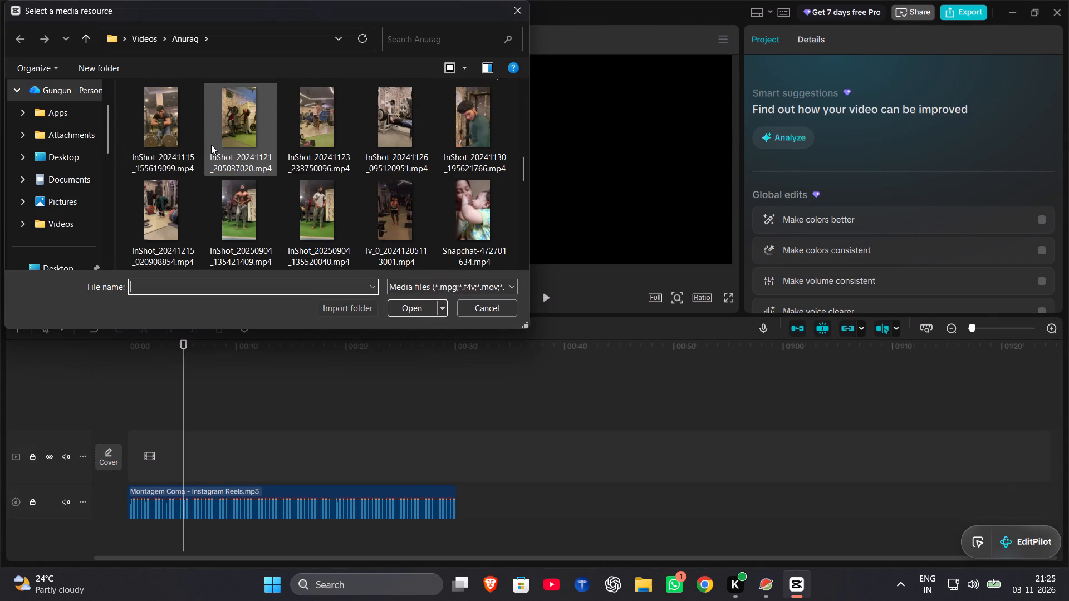
double_click(150, 202)
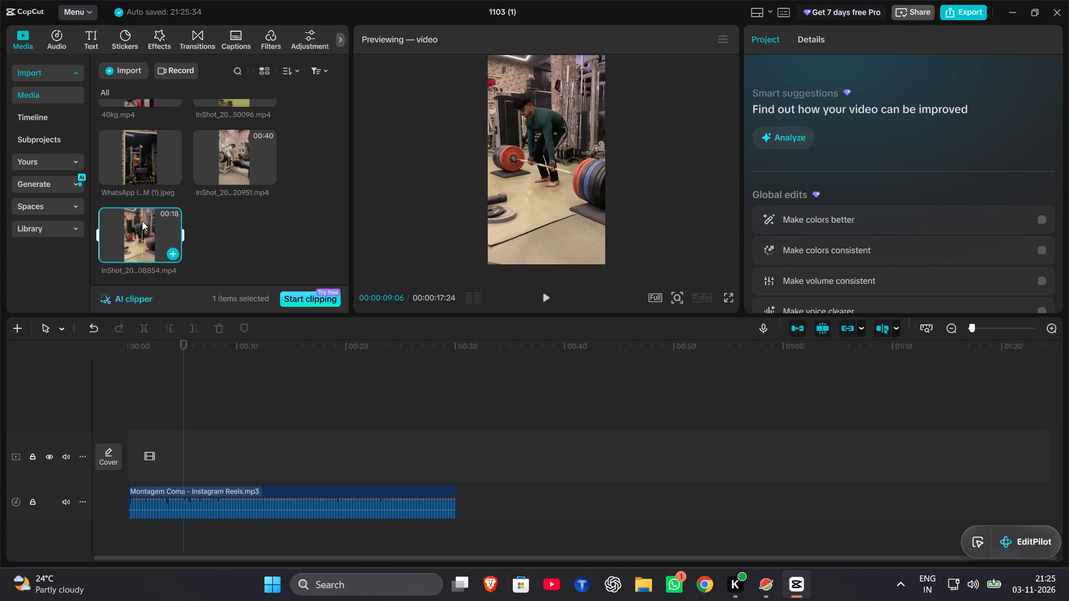
Browse the folder for another gym clip and import VN20250102_190203.mp4 into the project media.
left_click(131, 72)
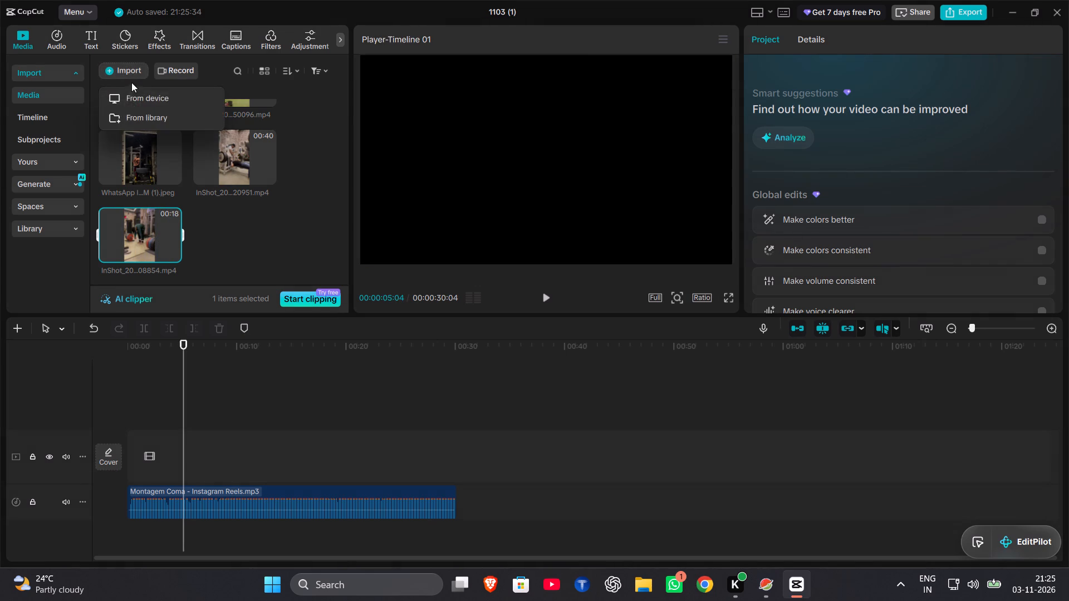
left_click(131, 93)
scroll(241, 179, "down", 2)
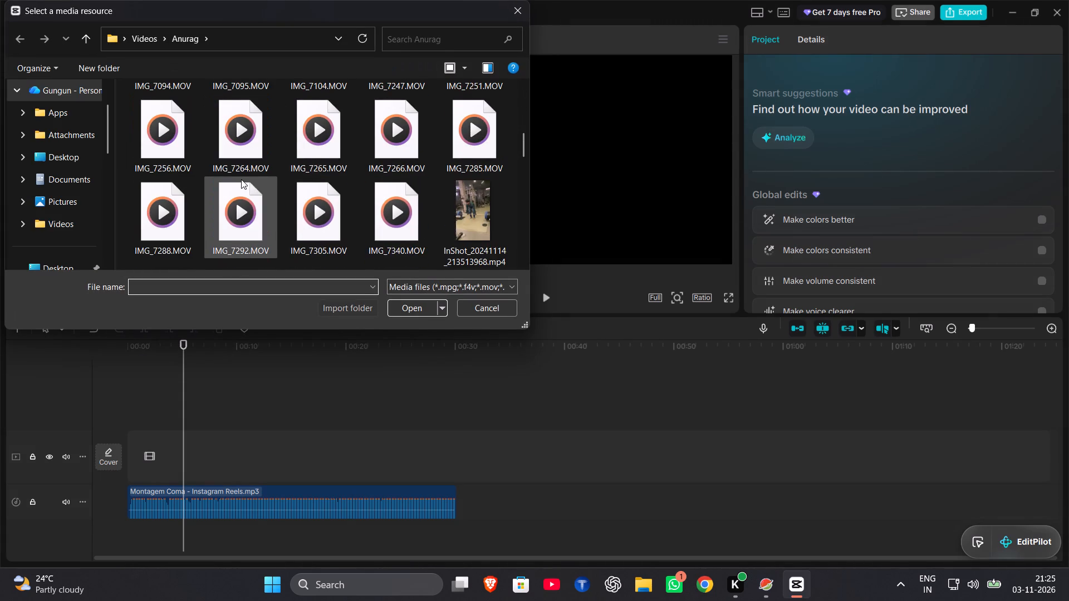
scroll(241, 179, "down", 1)
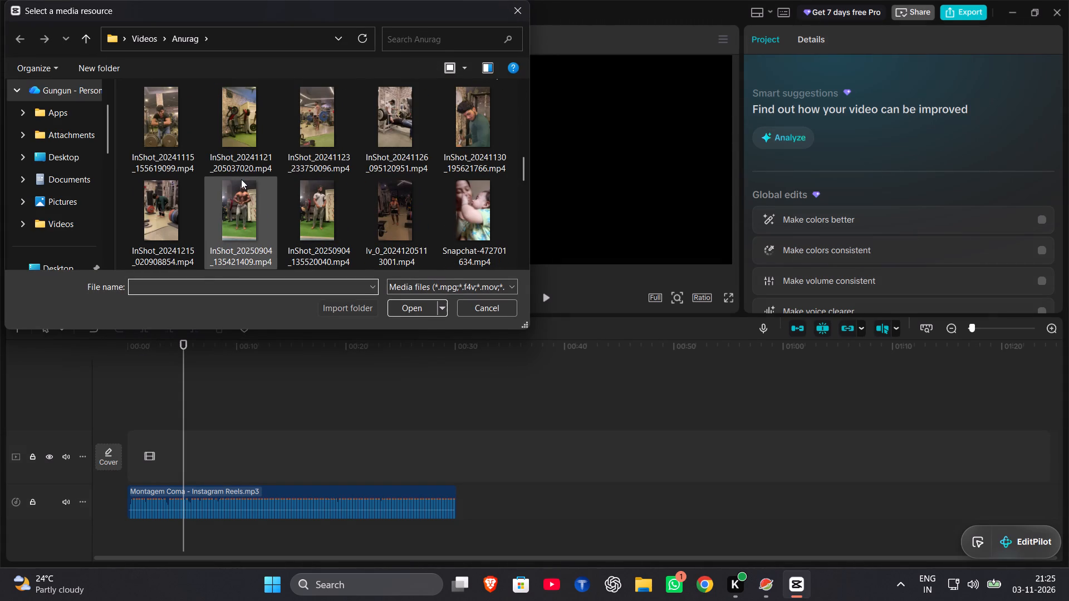
scroll(241, 179, "down", 2)
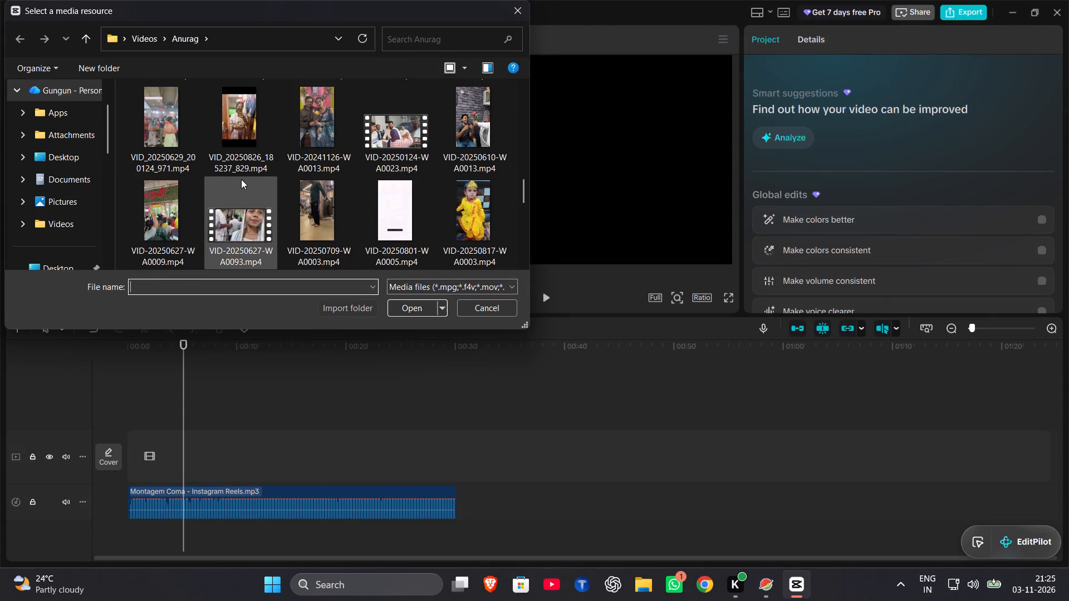
scroll(241, 179, "up", 1)
scroll(241, 179, "down", 3)
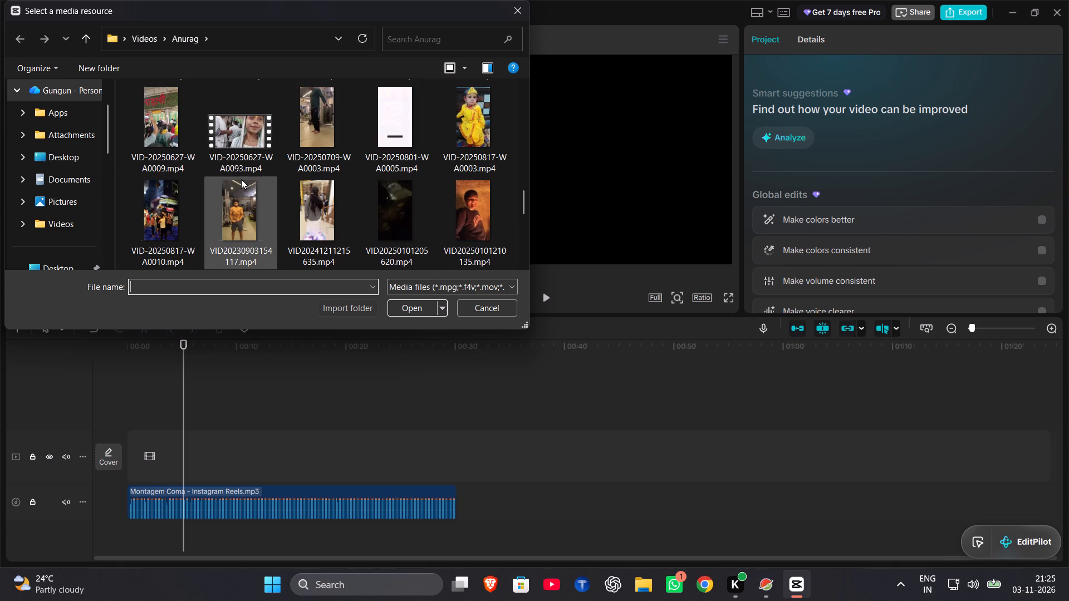
scroll(241, 179, "down", 2)
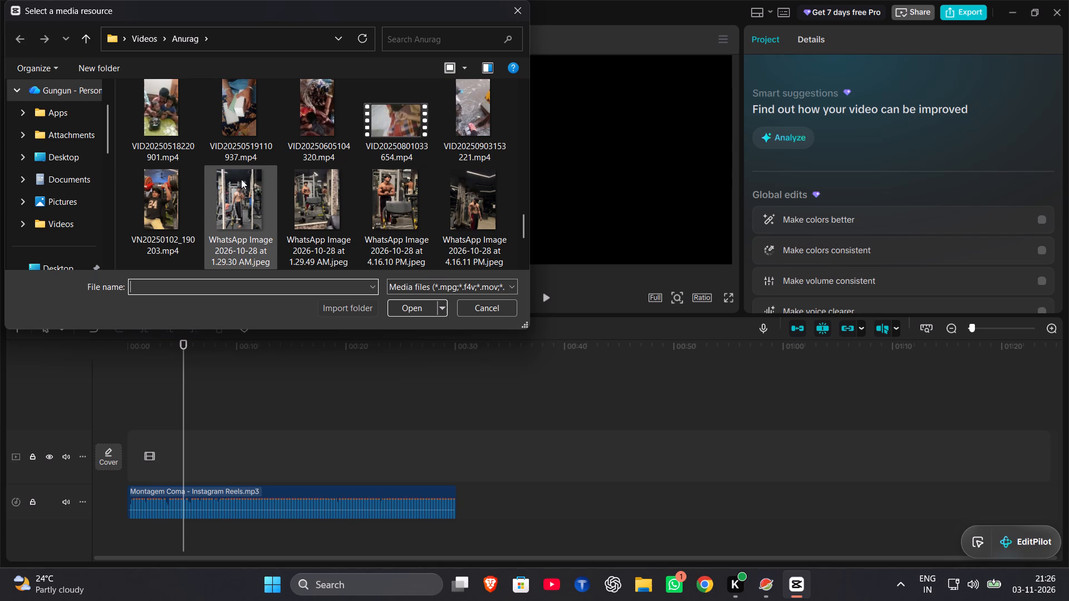
double_click(191, 200)
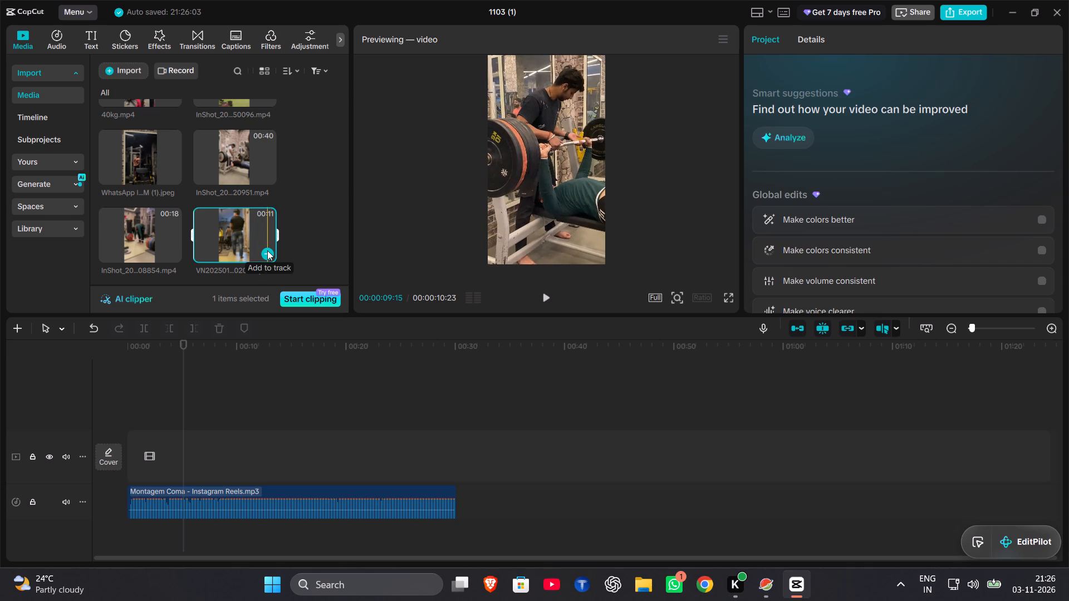
Add the 40kg.mp4 clip to the main video track, starting at the beginning of the timeline.
scroll(171, 155, "up", 3)
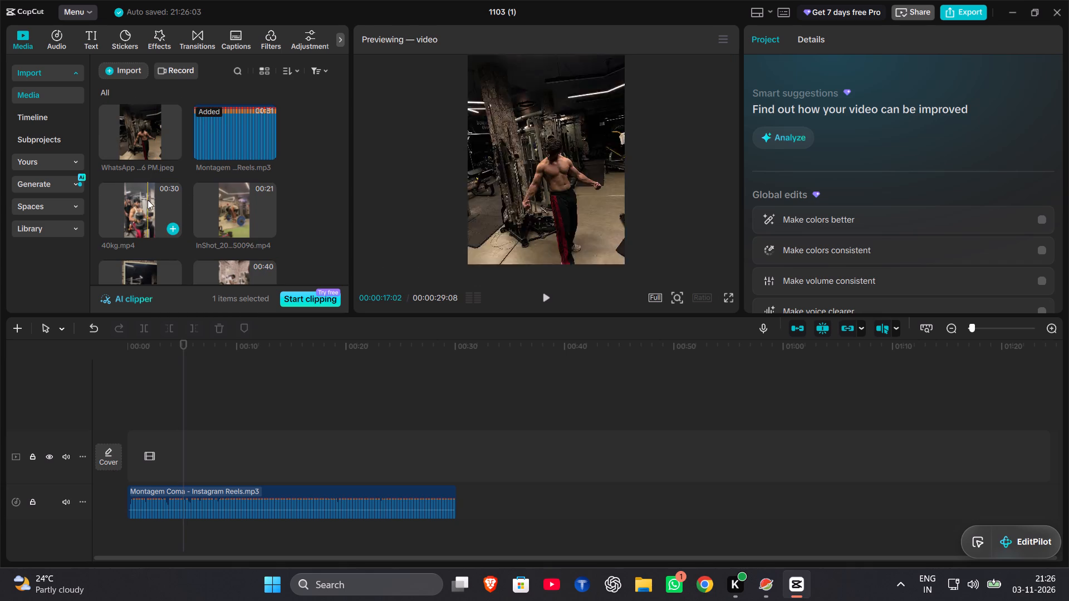
left_click(171, 225)
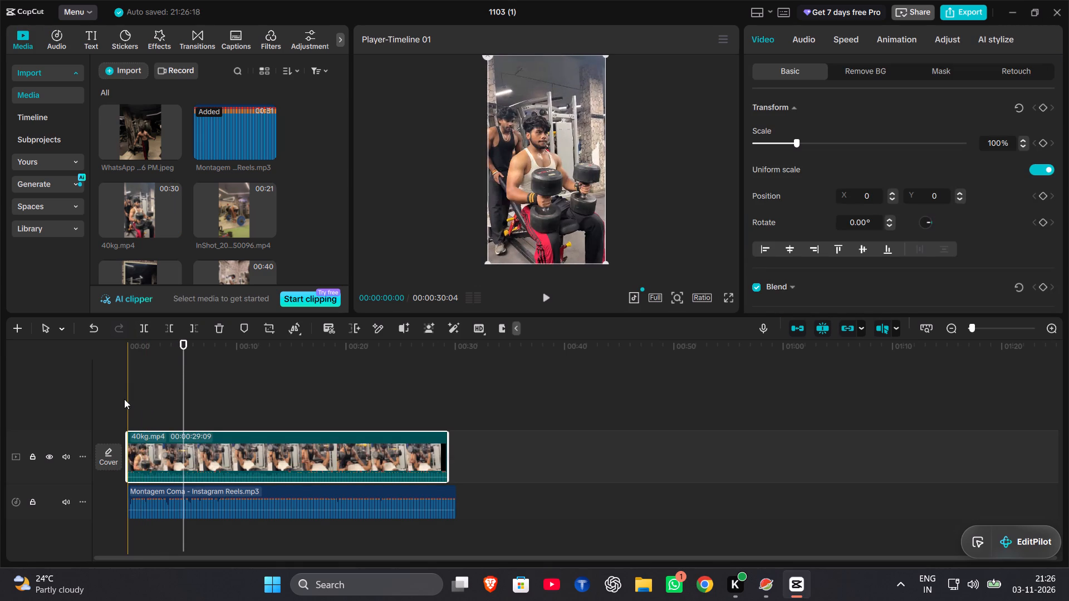
Play the timeline from the start and mute the video track so only the Montagem Coma music is heard.
key("space")
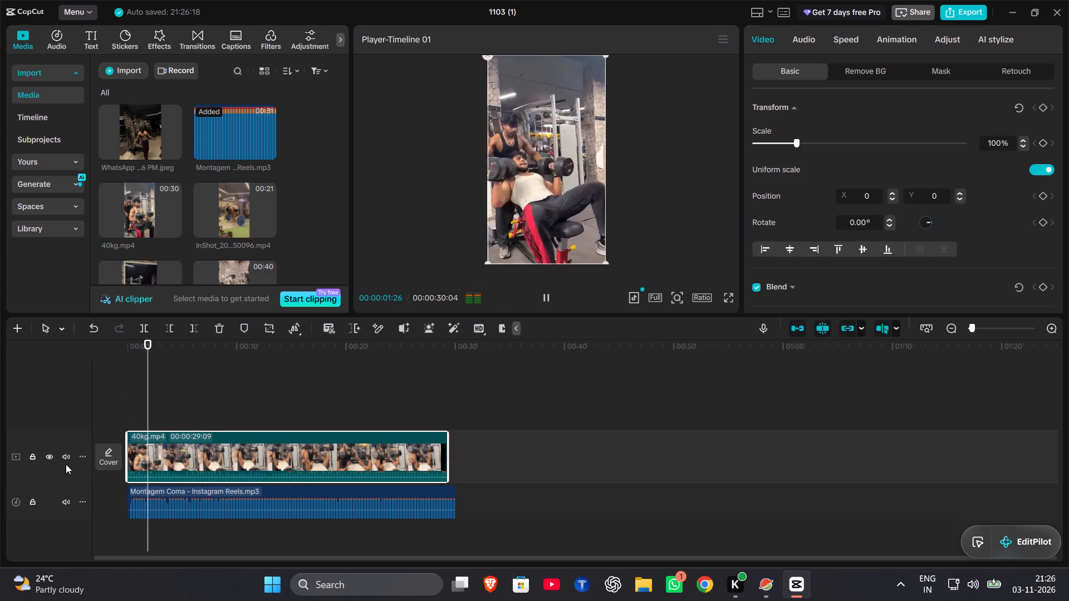
left_click(65, 453)
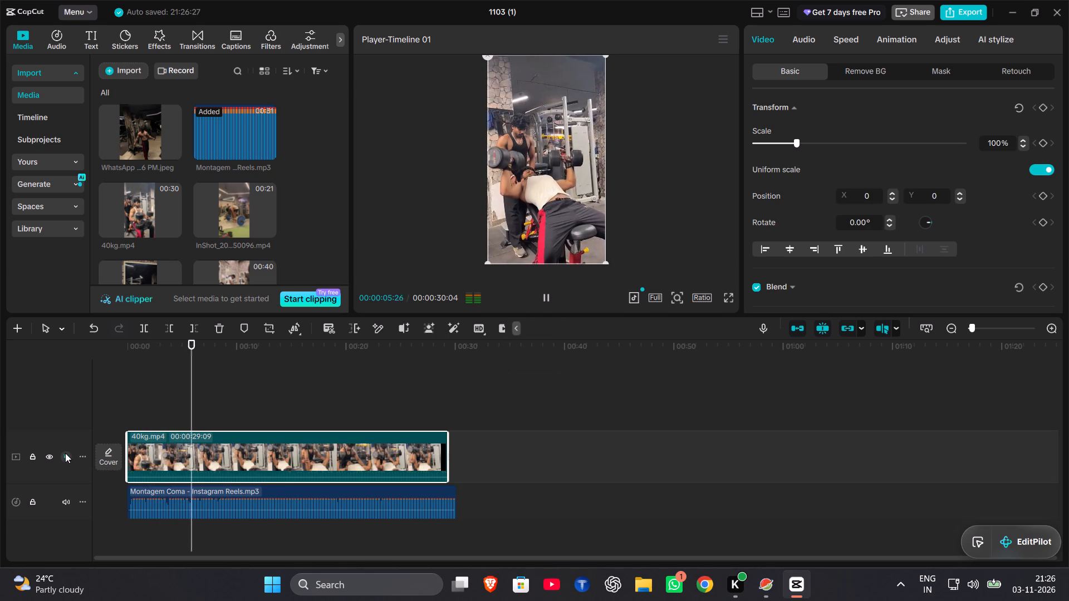
key("space")
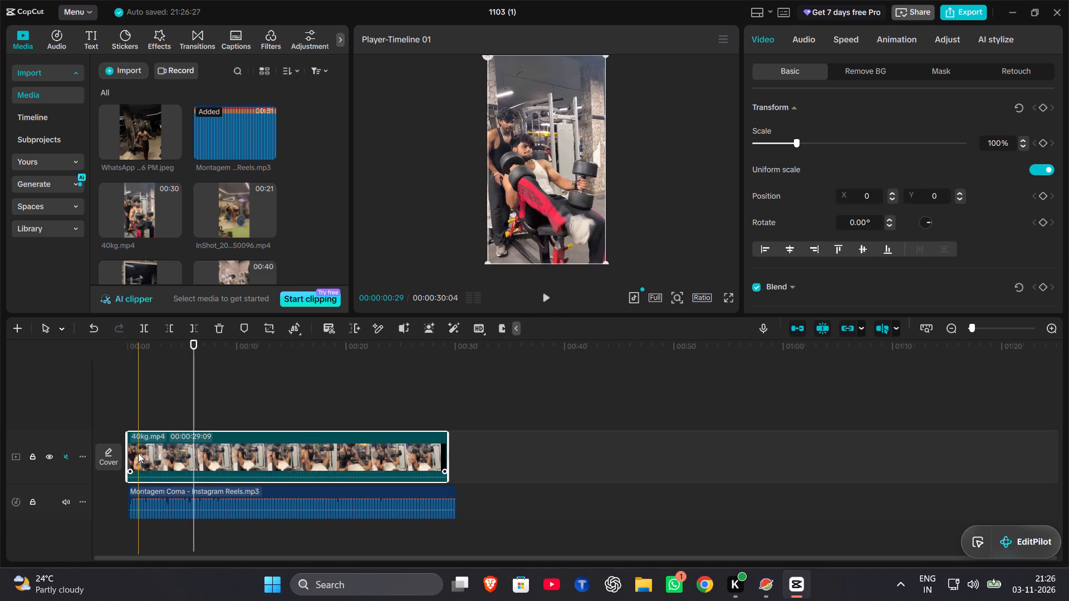
Split the 40kg.mp4 clip at 00:00:00:29 and delete the short opening piece before the cut.
left_click(138, 453)
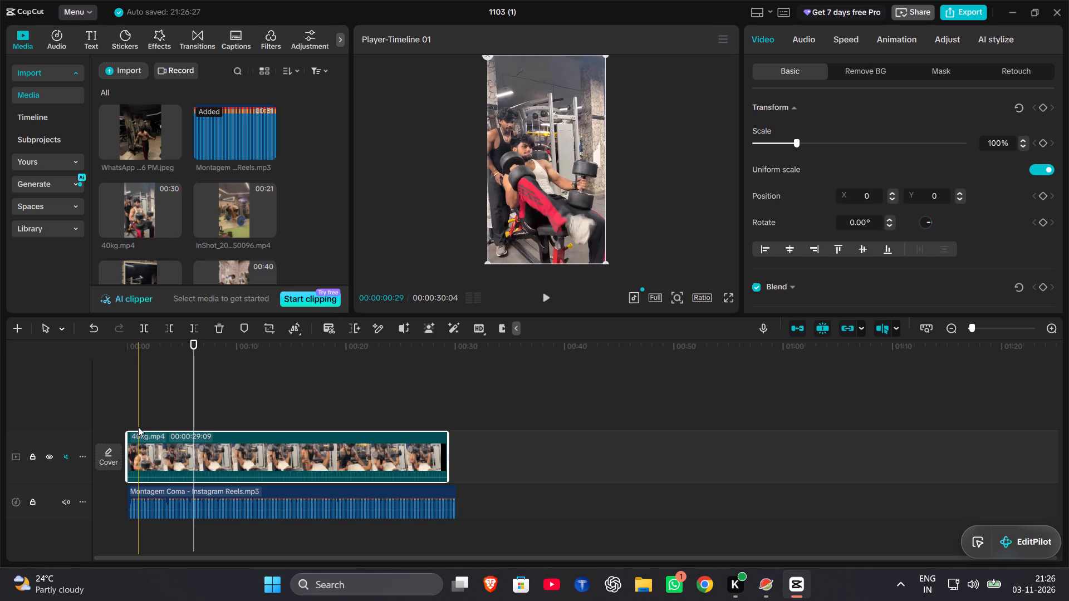
left_click(138, 427)
left_click(139, 445)
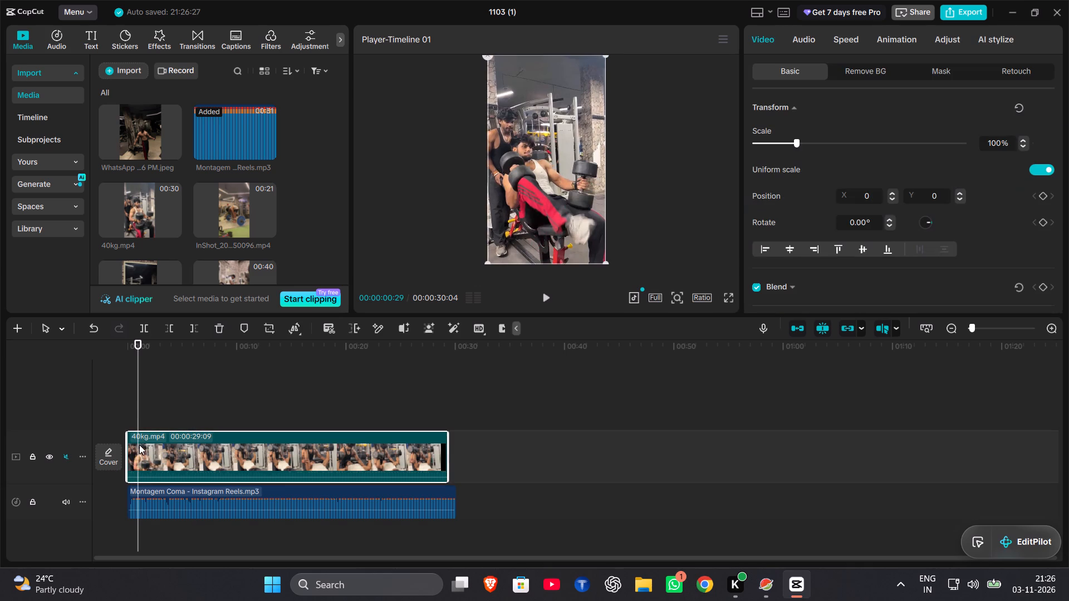
left_click(141, 331)
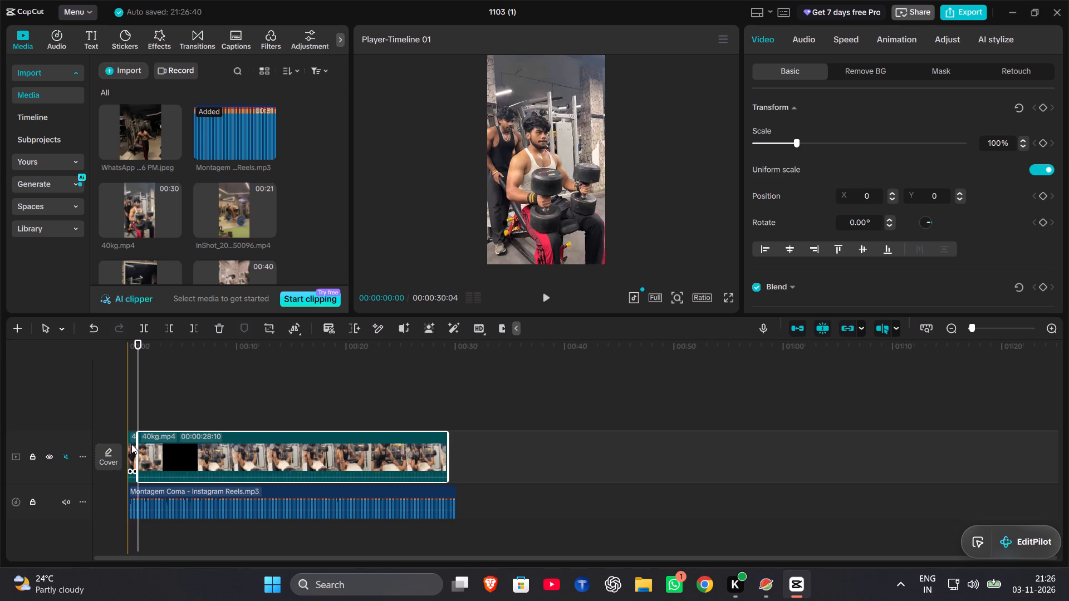
left_click(131, 444)
key("BackSpace")
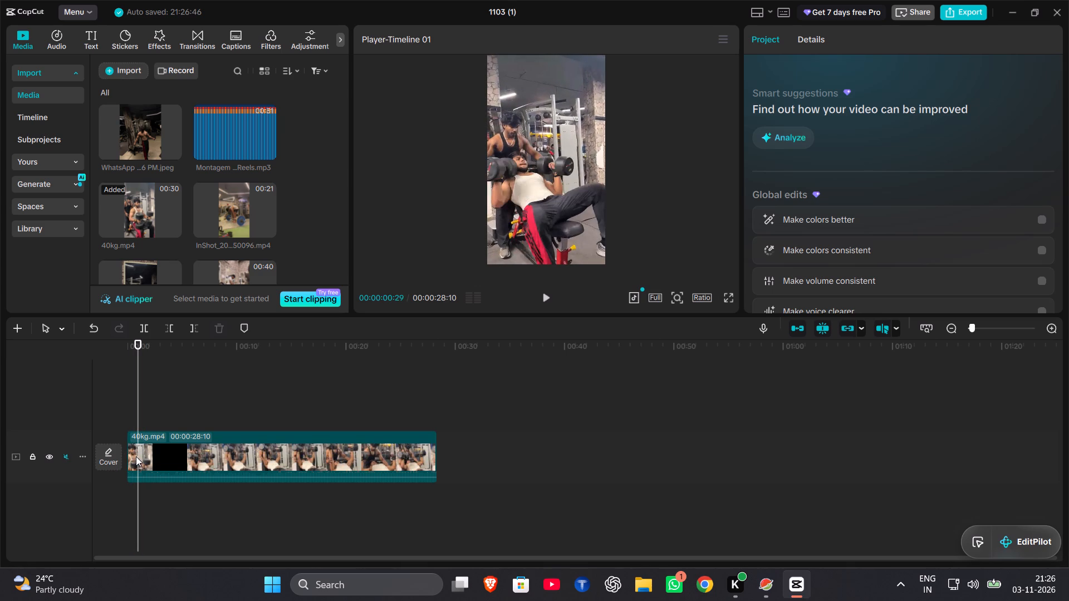
Split the 40kg.mp4 clip at 00:00:00:29 and at 00:00:04:18, and delete the section between the two cuts.
left_click(136, 456)
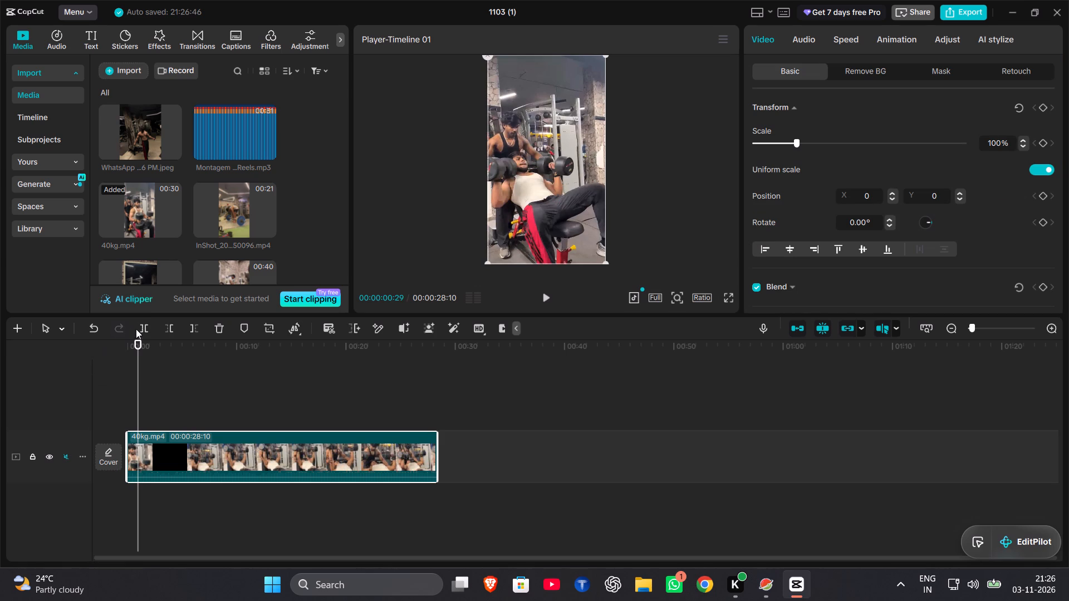
left_click(149, 324)
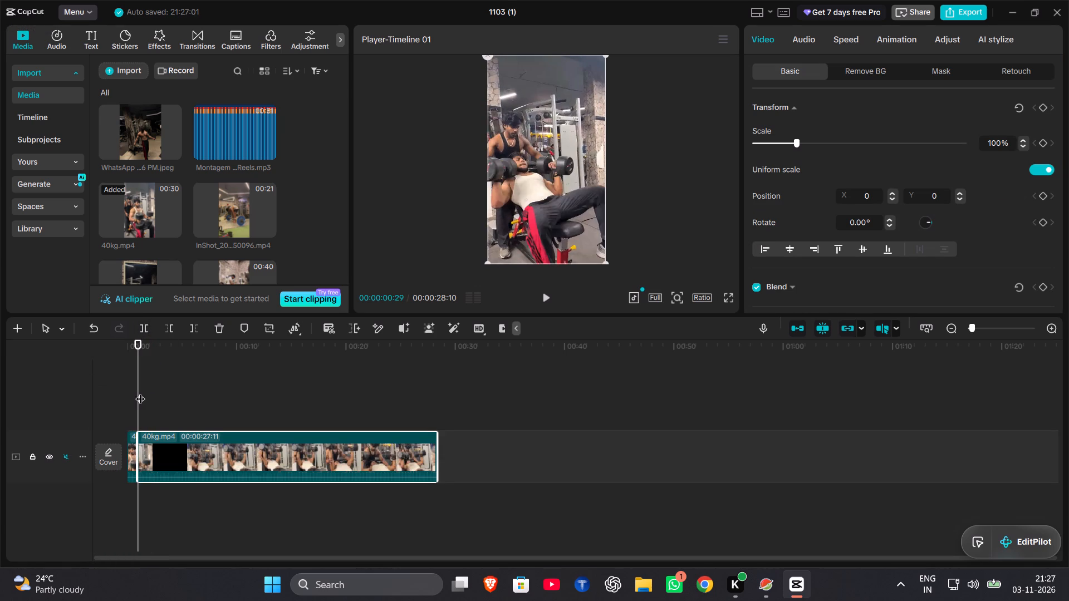
left_click(178, 406)
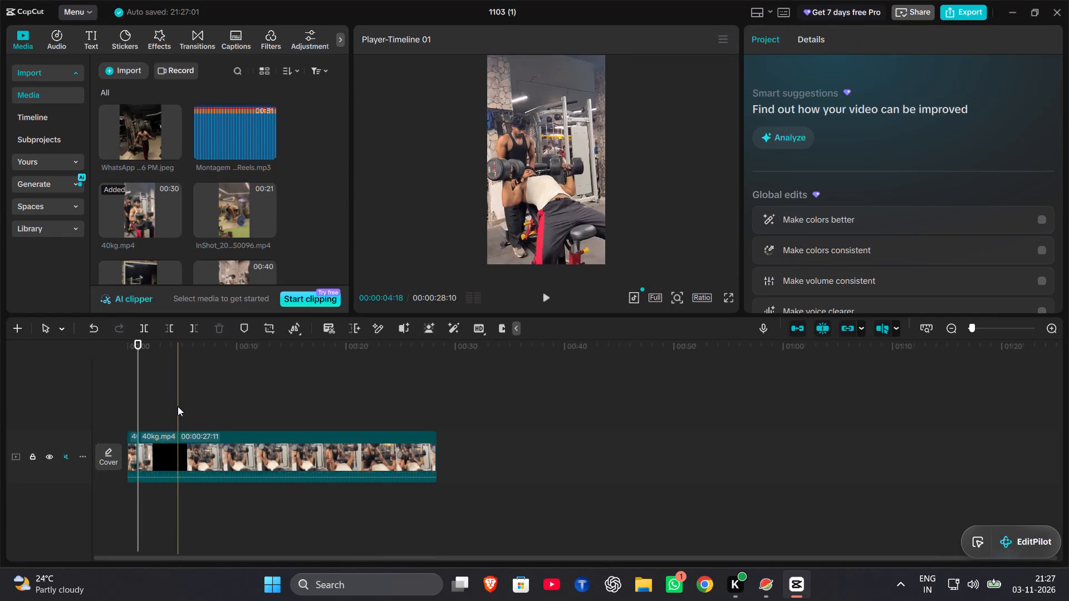
left_click(178, 443)
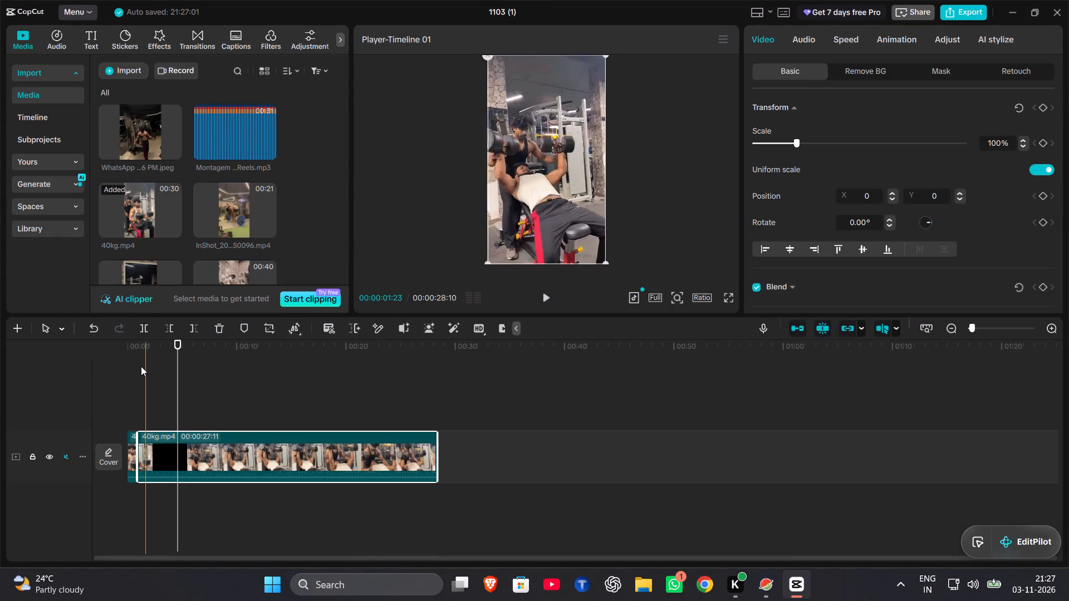
left_click(148, 330)
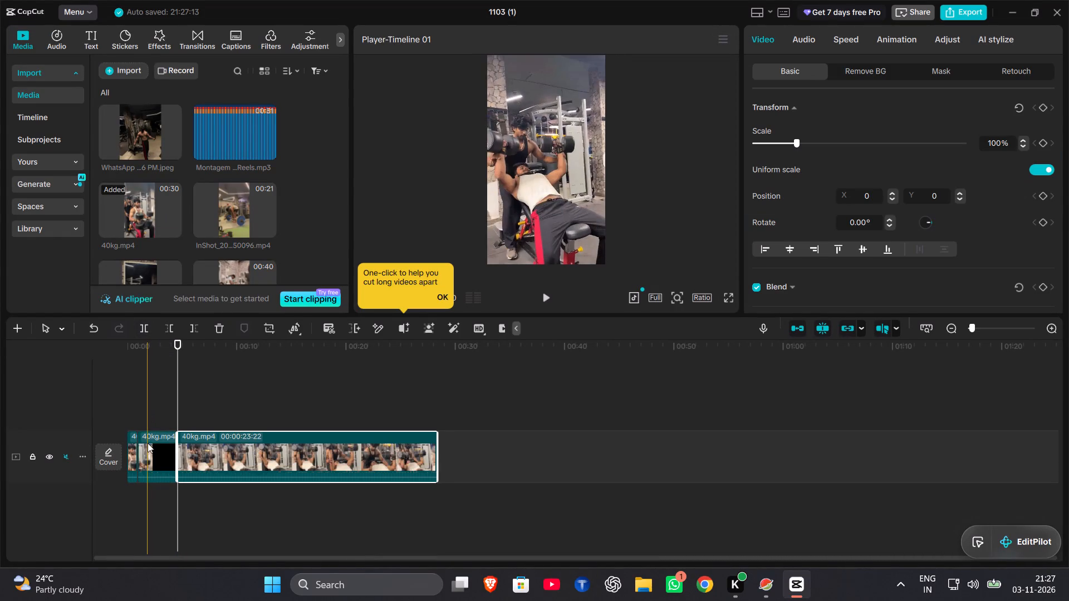
left_click(148, 444)
key("BackSpace")
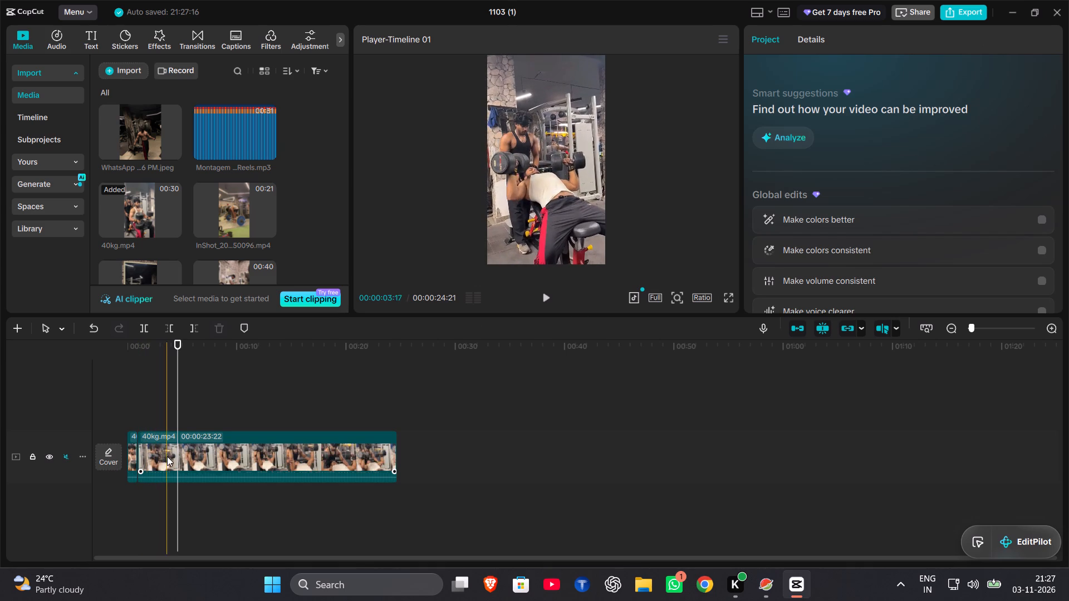
Split the second 40kg.mp4 piece at 00:00:03:23 and delete everything after the cut.
left_click(169, 426)
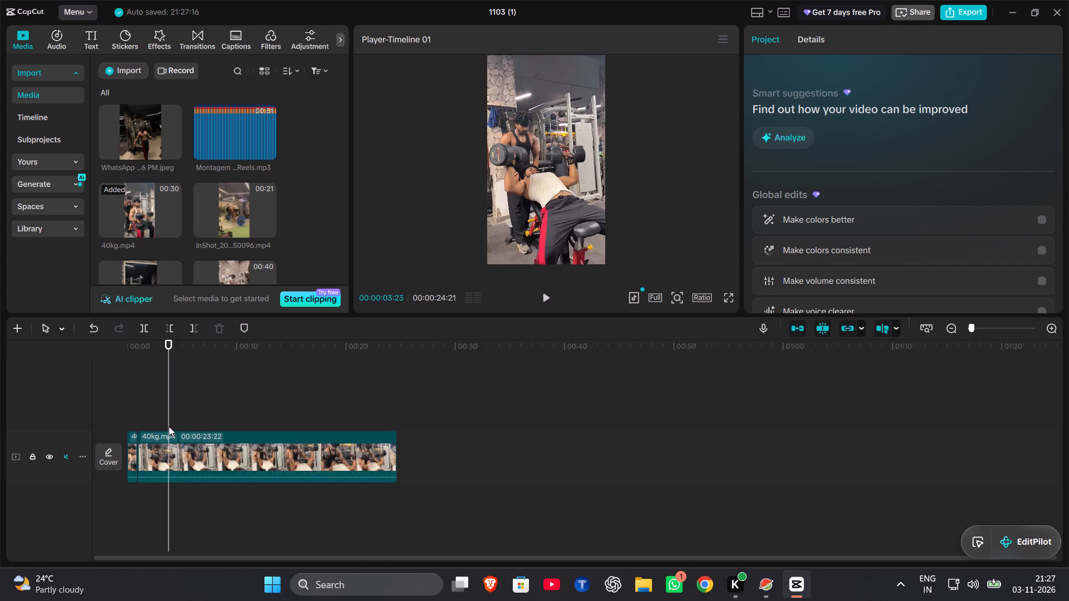
left_click(174, 447)
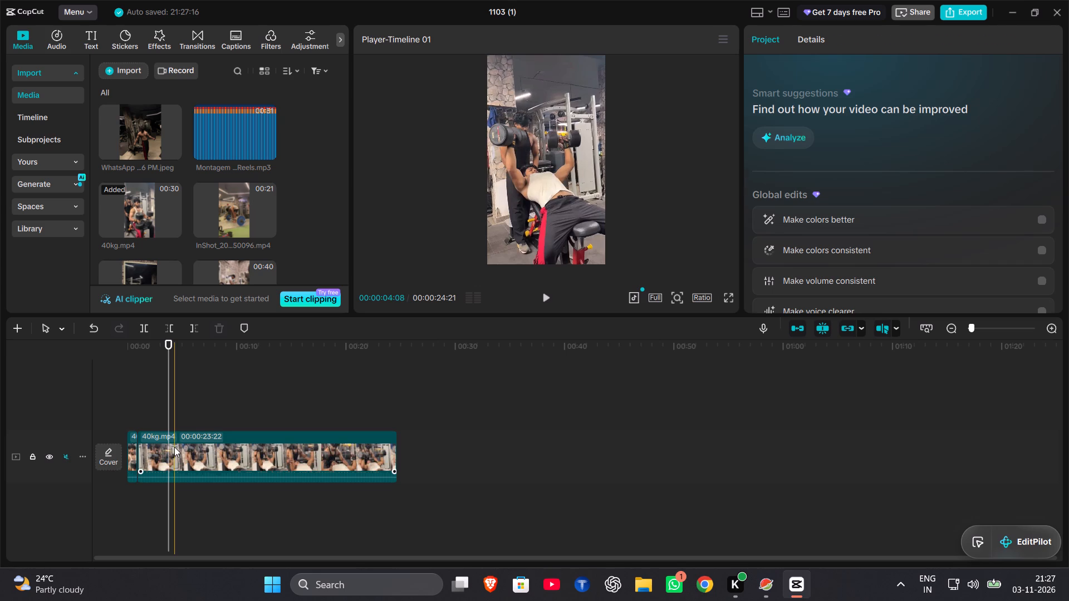
left_click(141, 331)
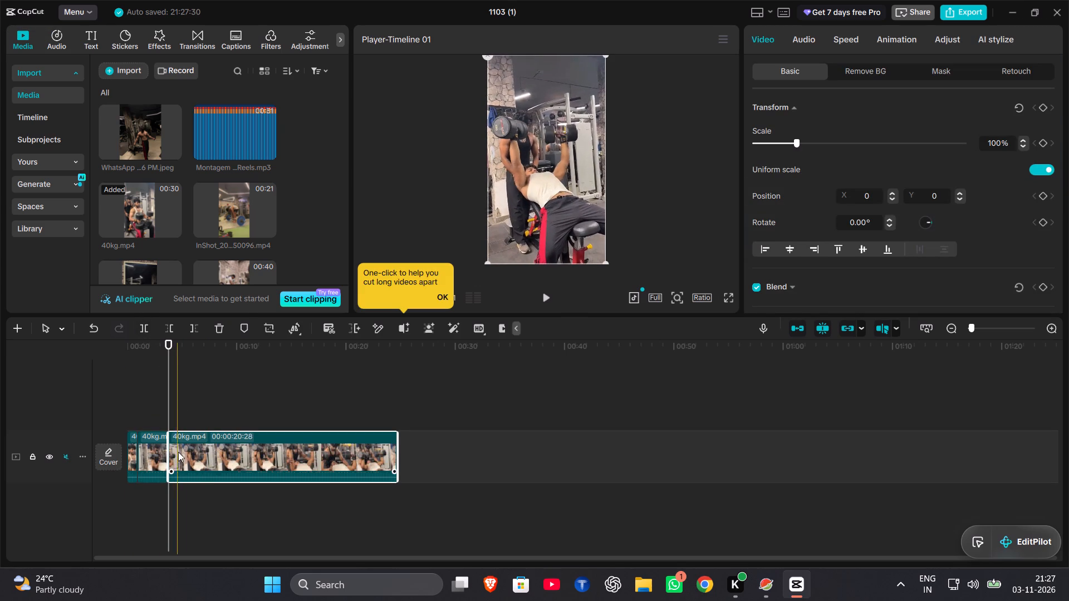
key("BackSpace")
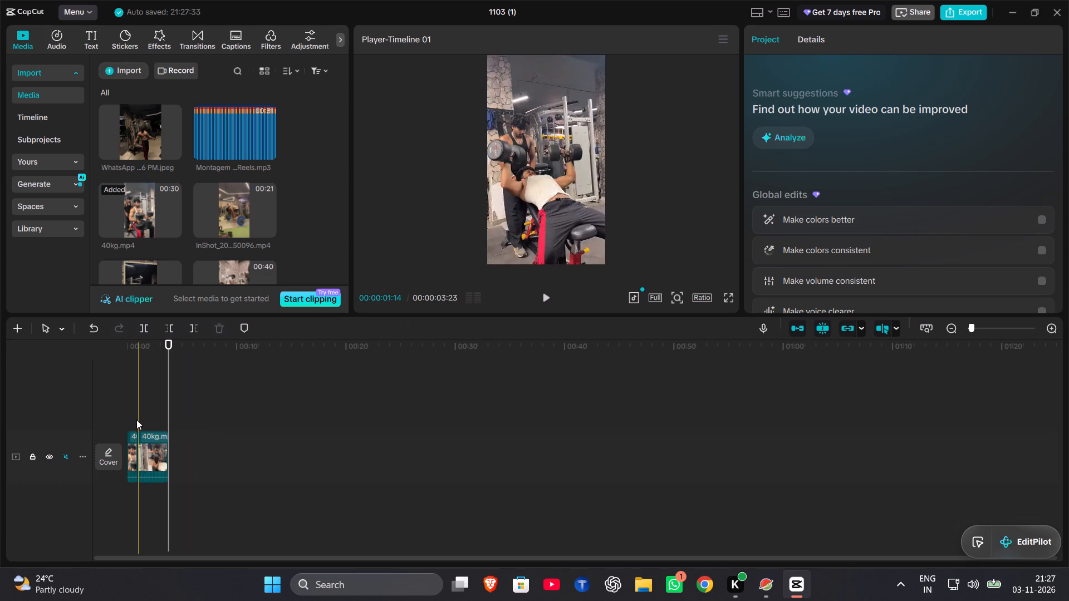
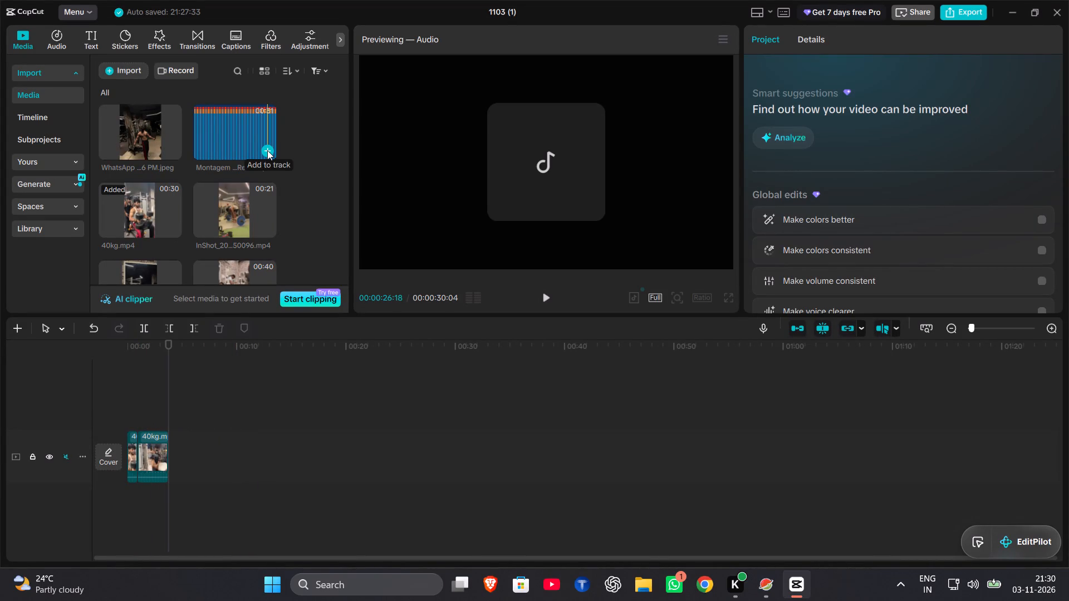
Add the Montagem Coma - Instagram Reels.mp3 music to the timeline, starting where the 40kg.mp4 clips end.
left_click(267, 150)
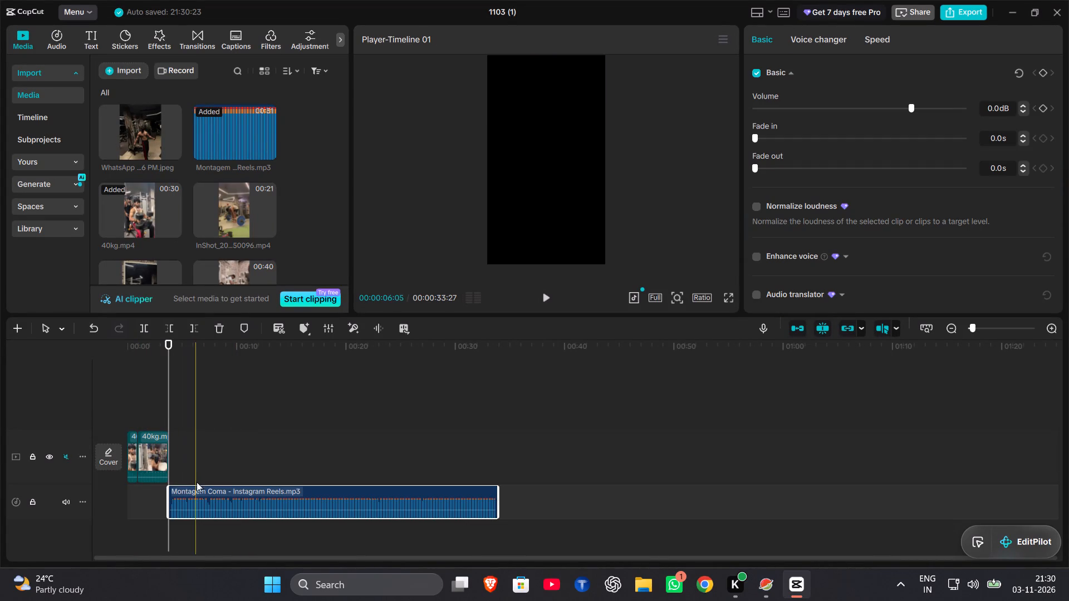
Play through the opening of the Montagem Coma audio and split it at 00:00:09:14.
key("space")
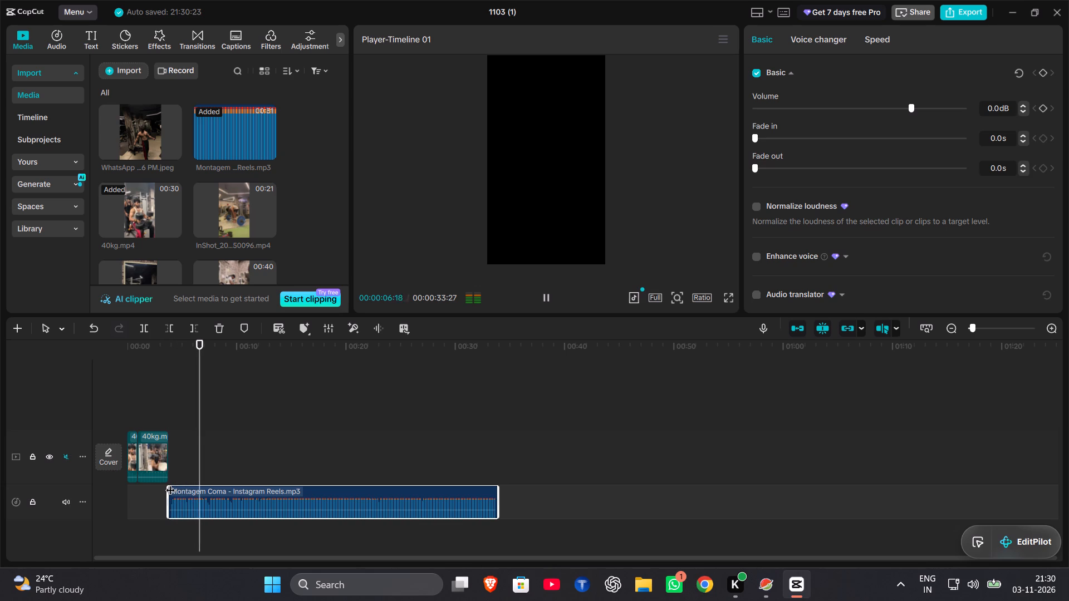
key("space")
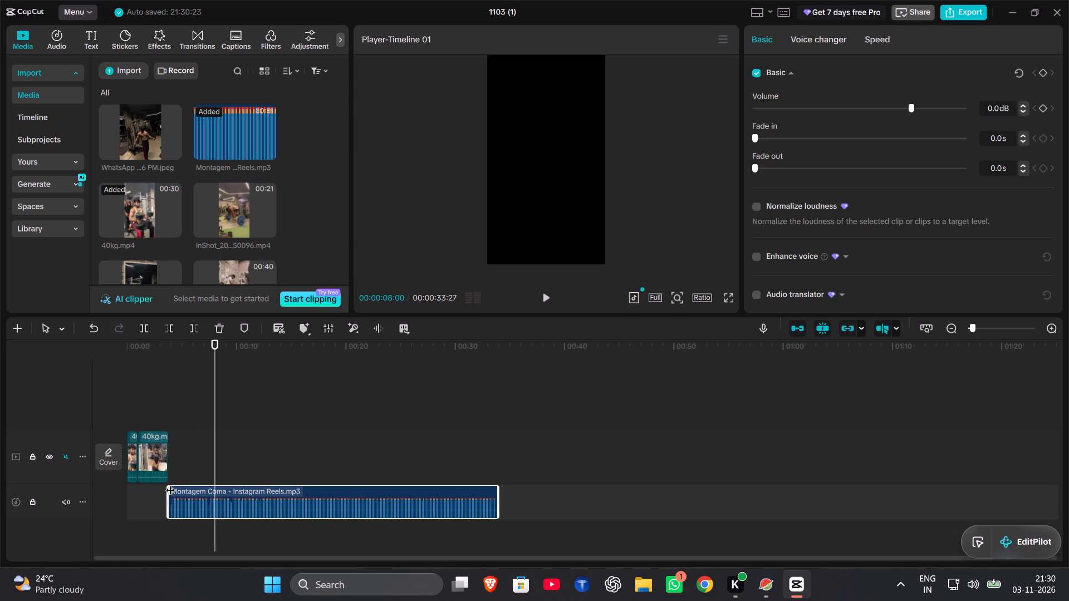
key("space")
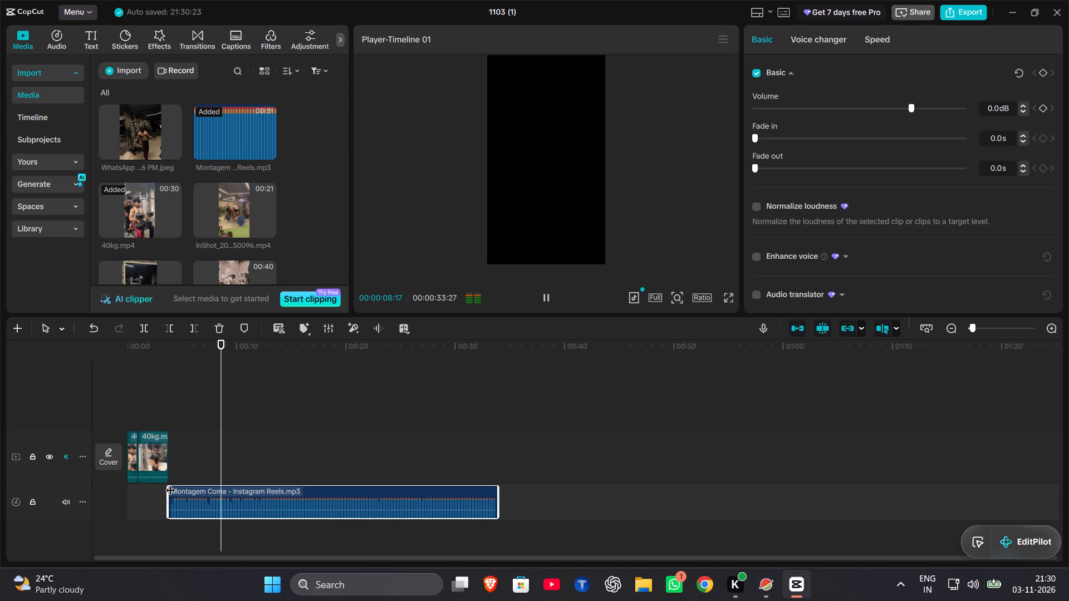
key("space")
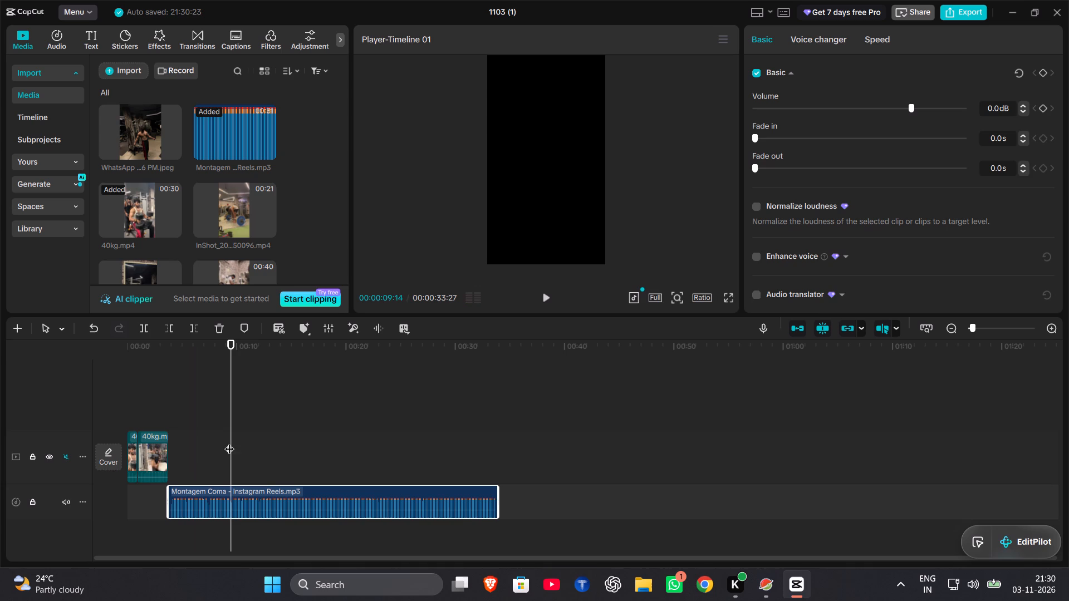
left_click(141, 321)
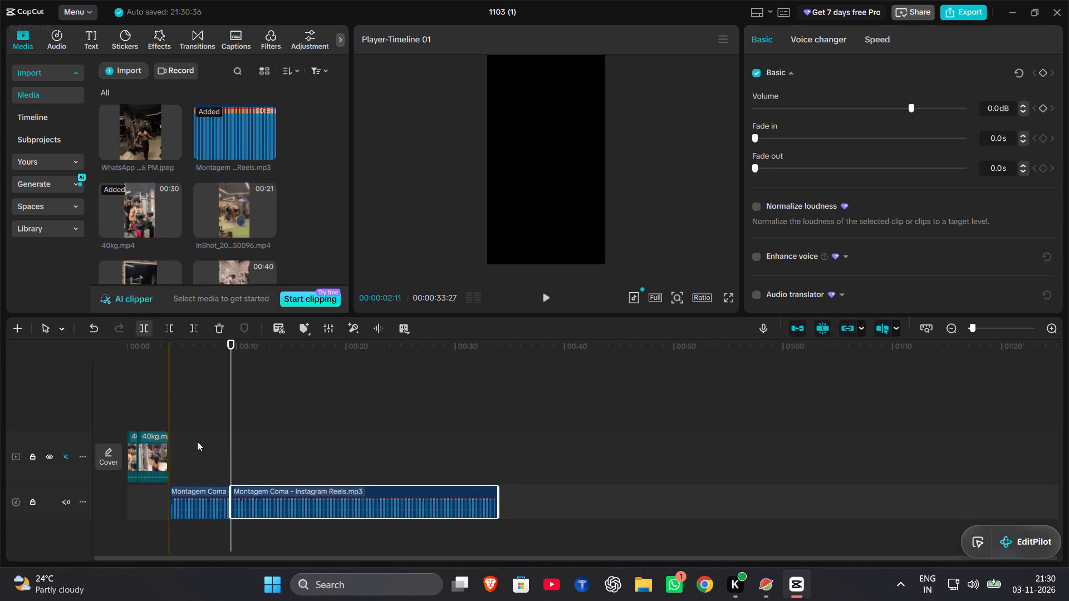
Delete the first piece of the split Montagem Coma audio, move the remaining piece to the timeline start, and play it back.
left_click(208, 493)
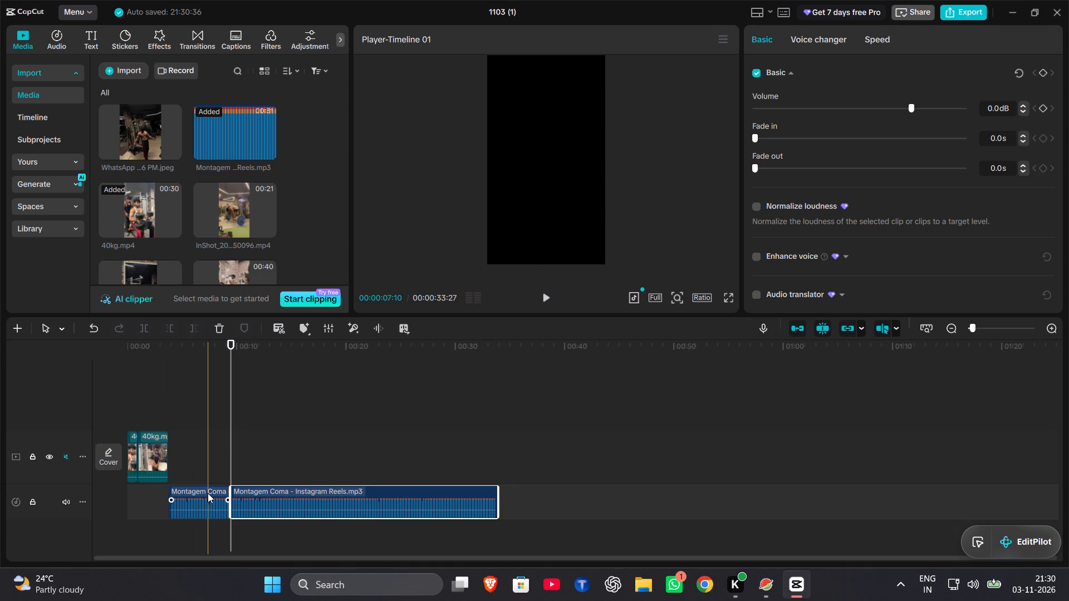
key("BackSpace")
left_click_drag(267, 498, 164, 502)
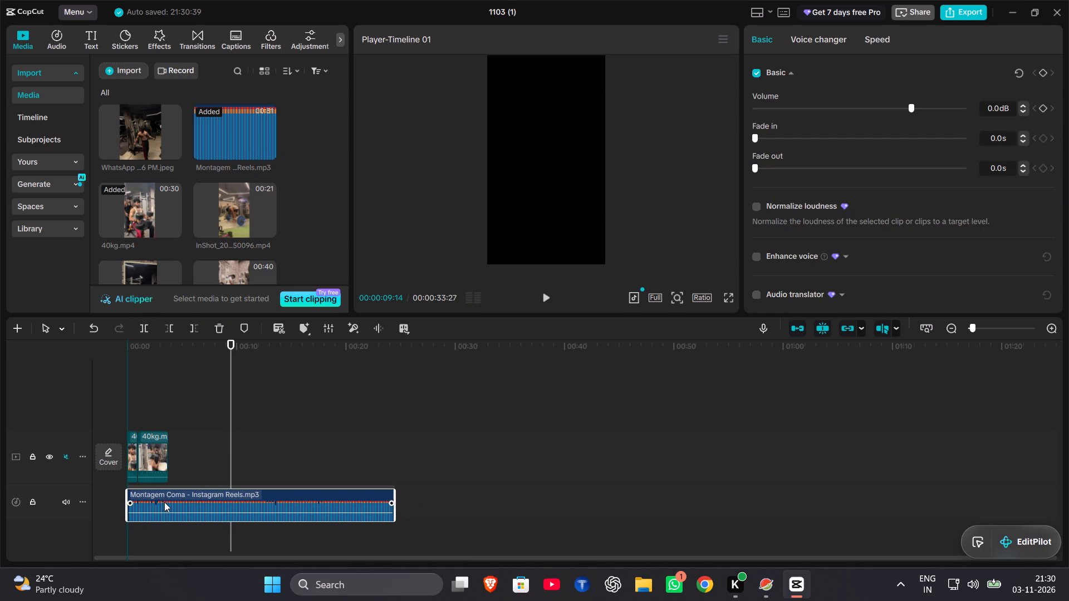
left_click_drag(164, 502, 166, 501)
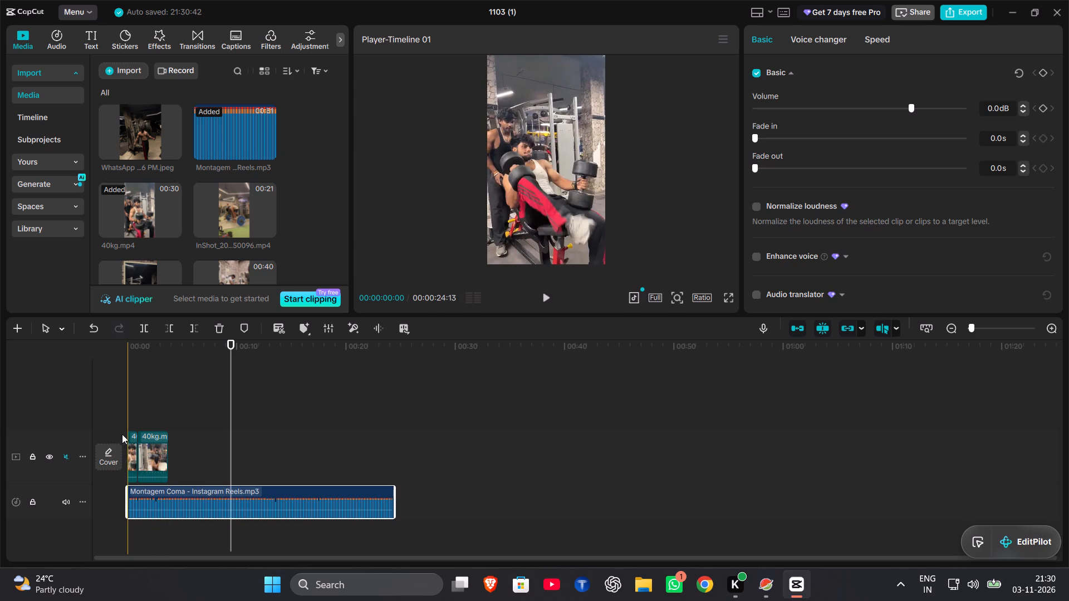
key("space")
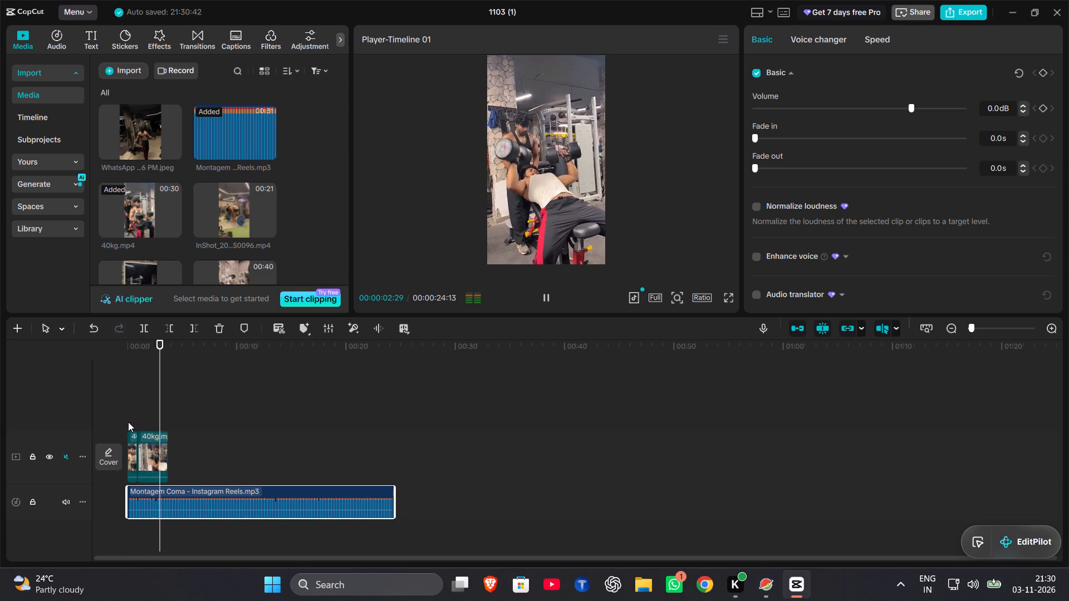
key("space")
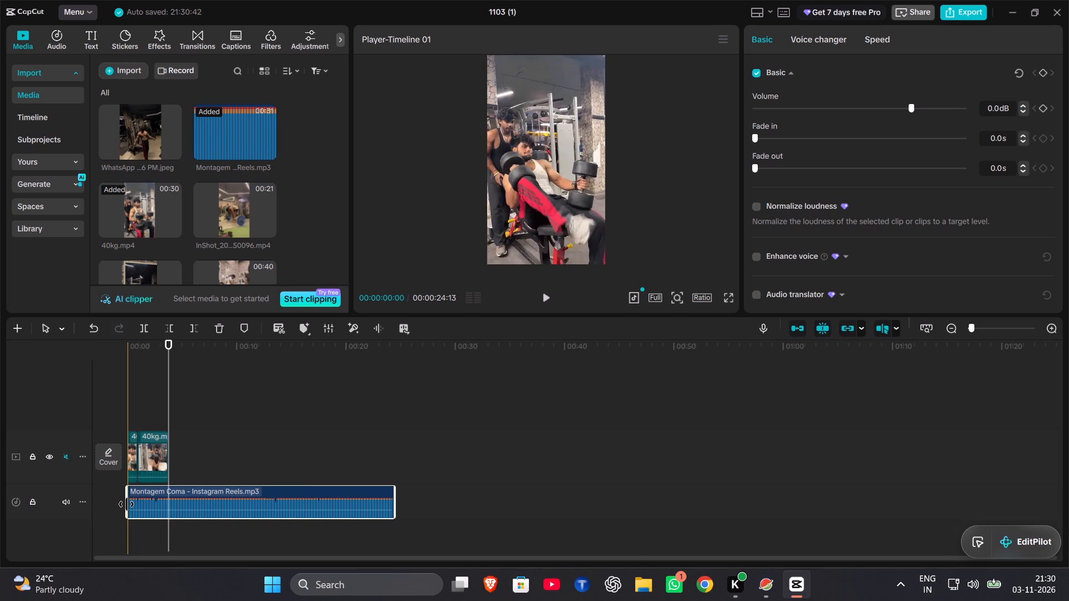
Trim about 1 second off the beginning of the Montagem Coma audio, move it back to the timeline start, and play it against the clips.
left_click_drag(126, 504, 140, 504)
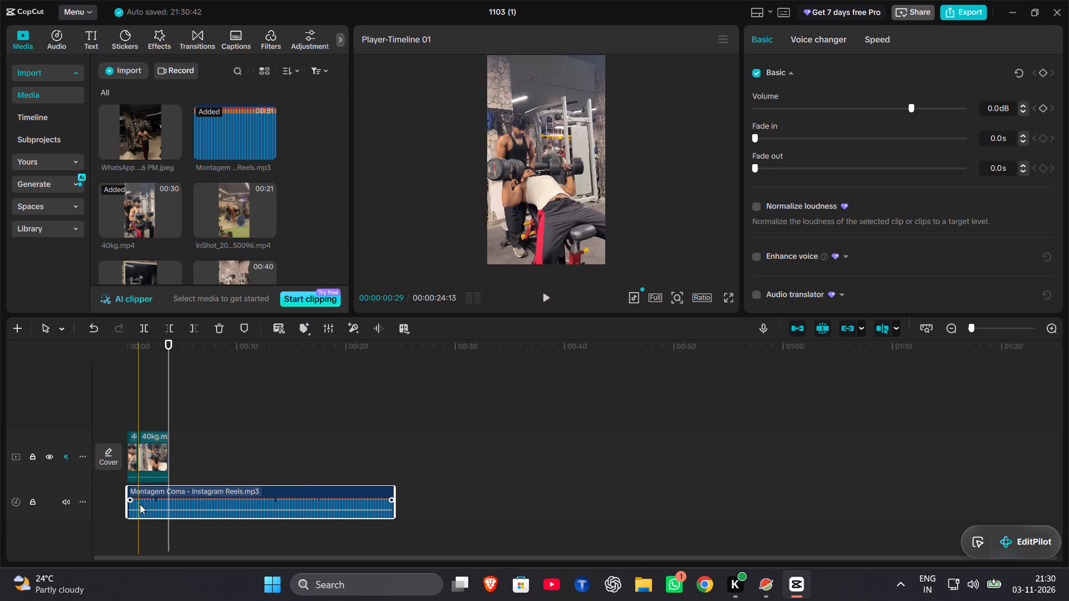
left_click_drag(125, 506, 138, 506)
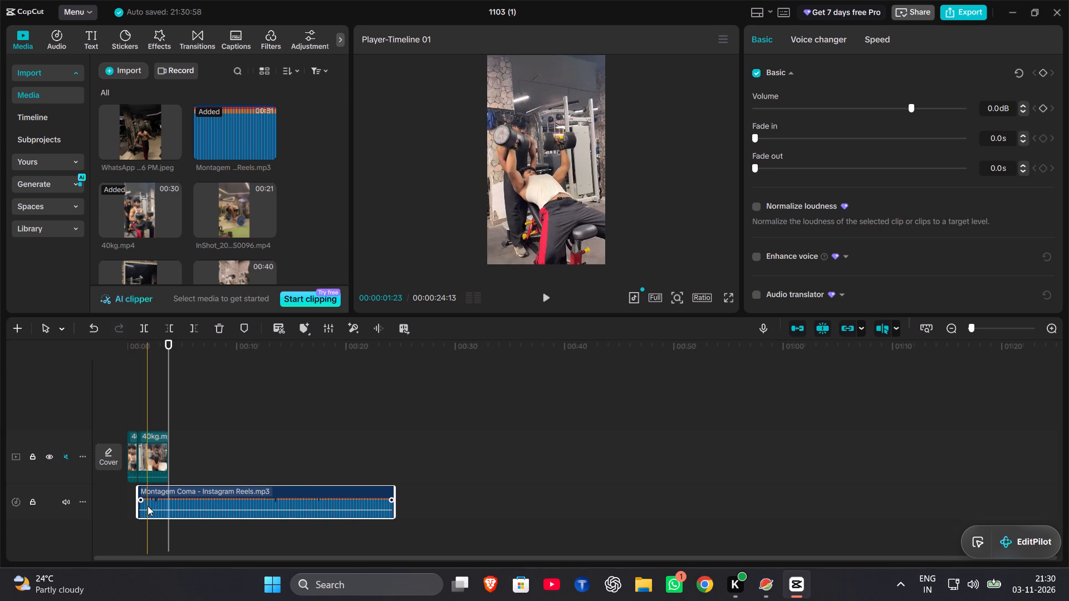
left_click_drag(148, 506, 138, 506)
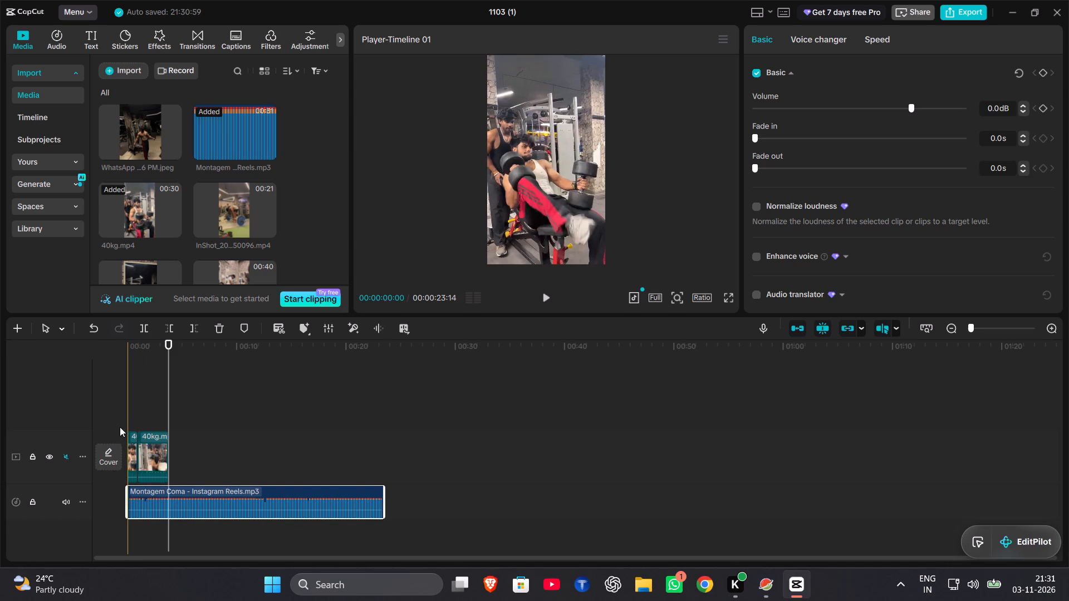
left_click(126, 421)
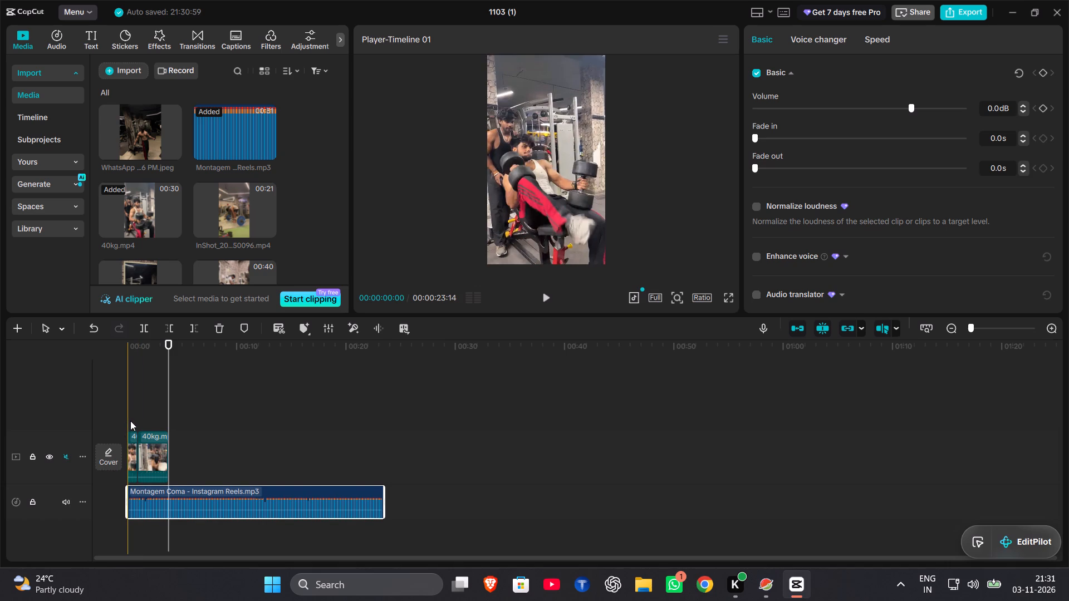
left_click(130, 421)
key("space")
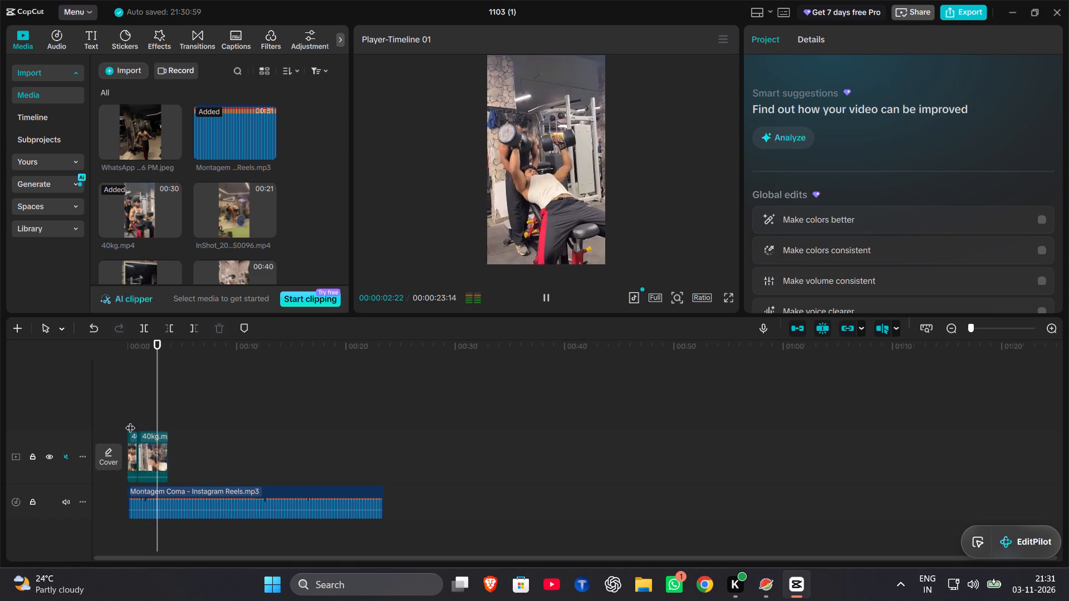
key("space")
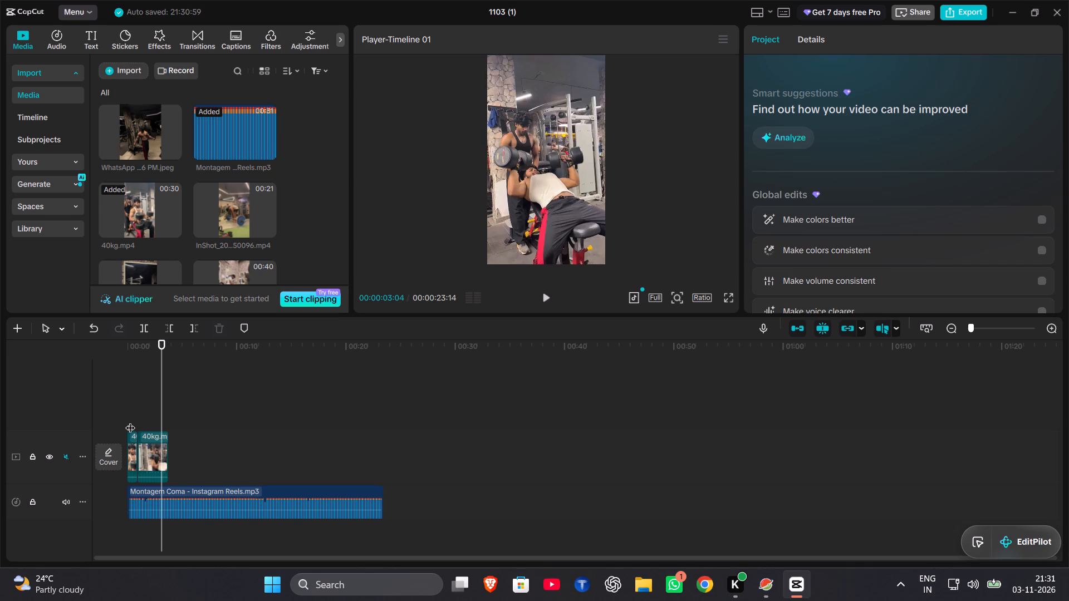
key("space")
key("space")
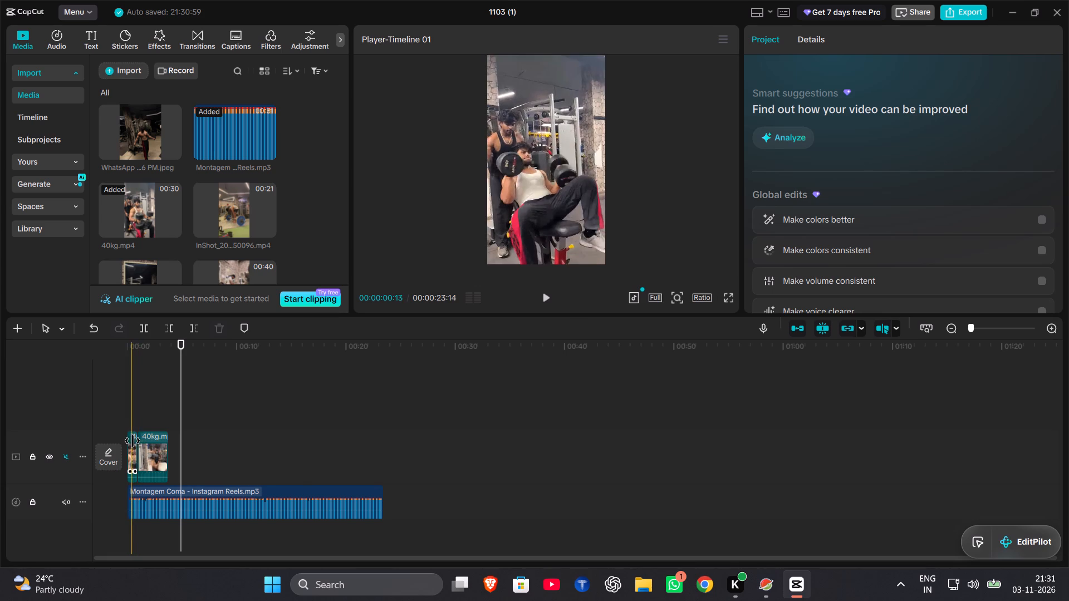
Extend the end of the first 40kg.mp4 piece to about 1.2 s and play the timeline from the start.
left_click(982, 329)
scroll(369, 520, "right", 4)
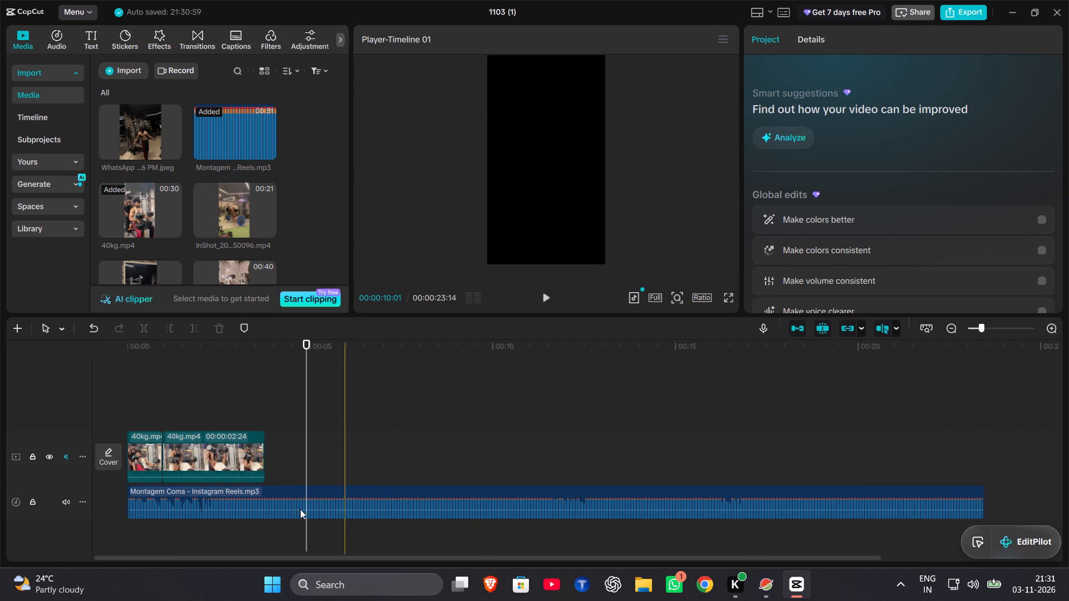
left_click(143, 456)
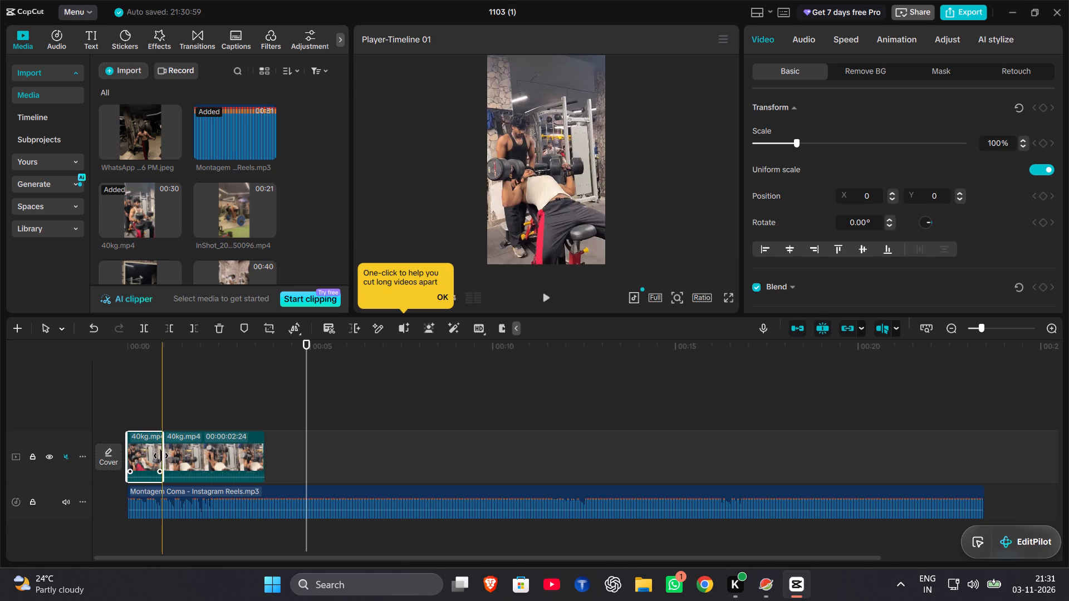
left_click_drag(161, 456, 168, 456)
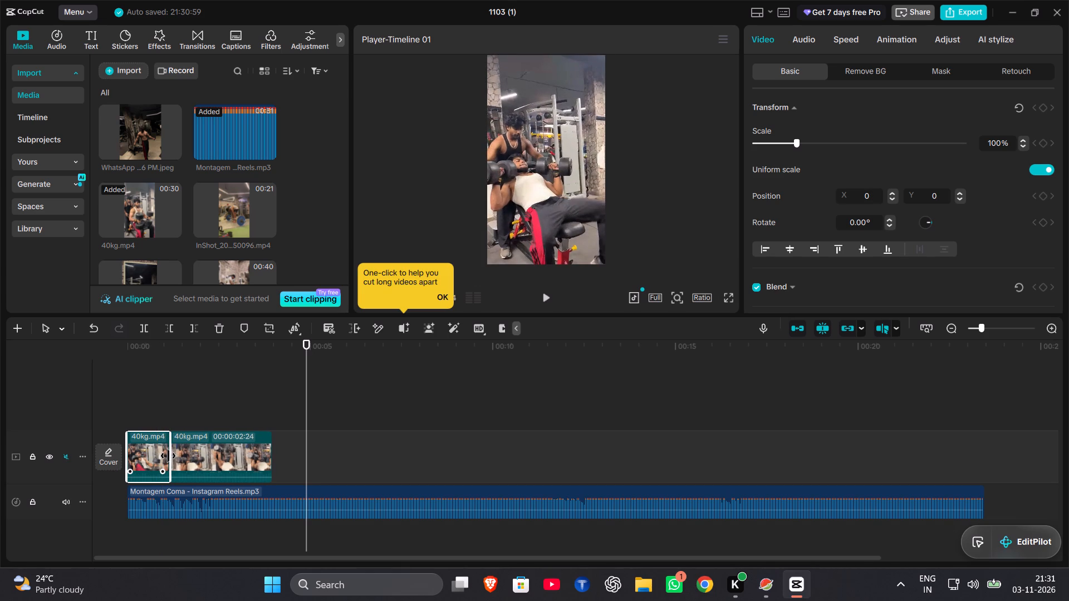
left_click_drag(168, 456, 169, 456)
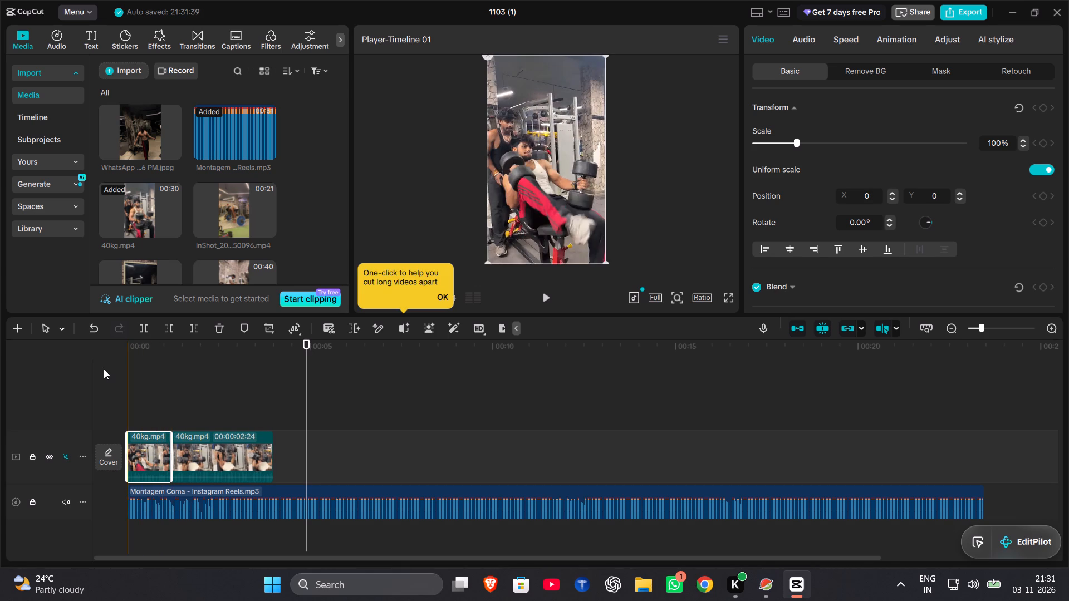
left_click(131, 383)
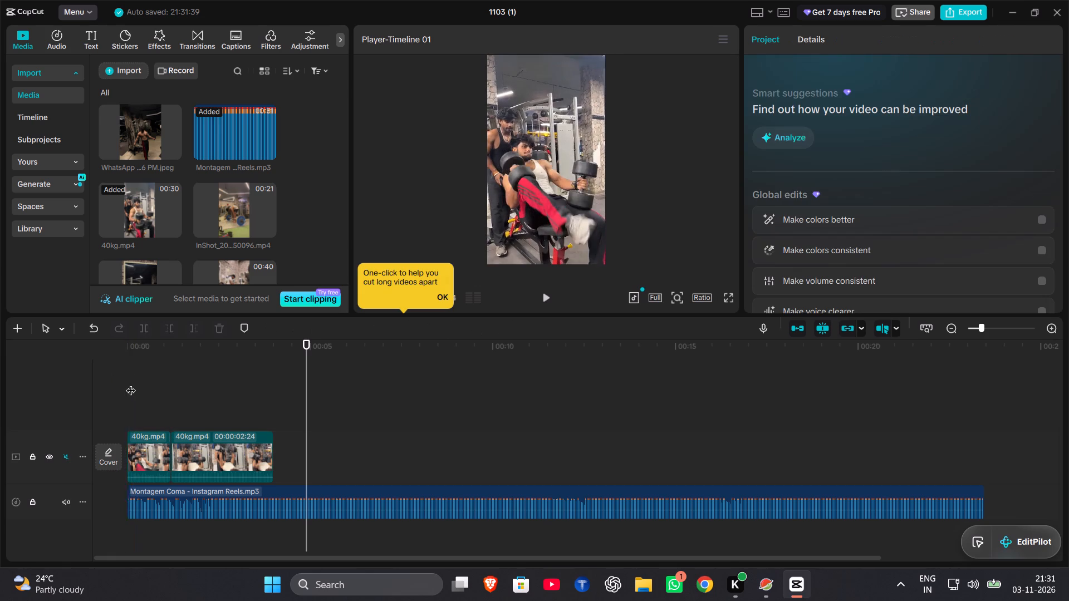
key("space")
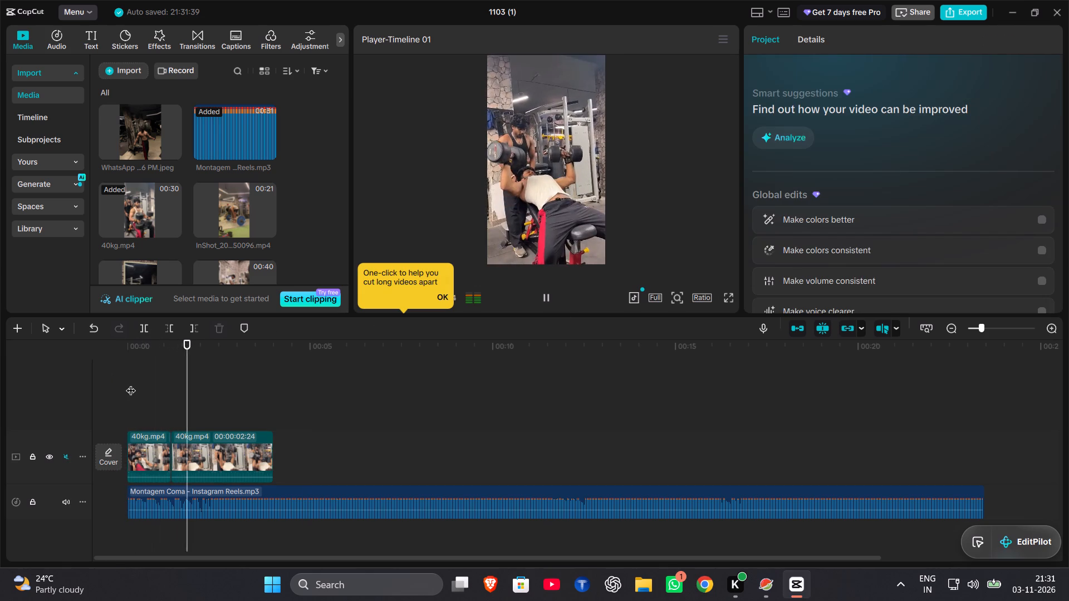
key("space")
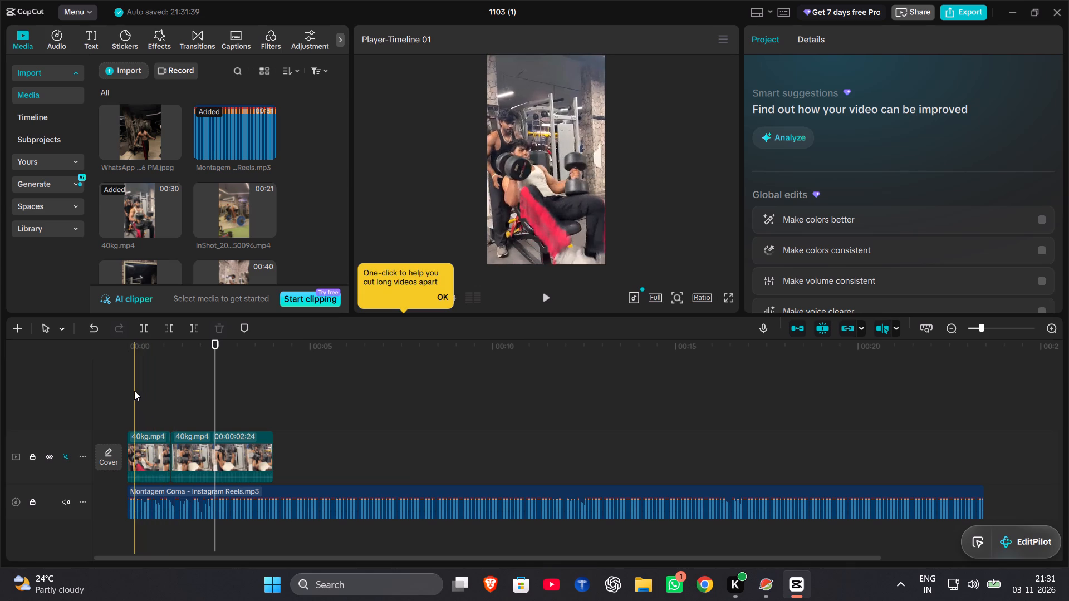
key("space")
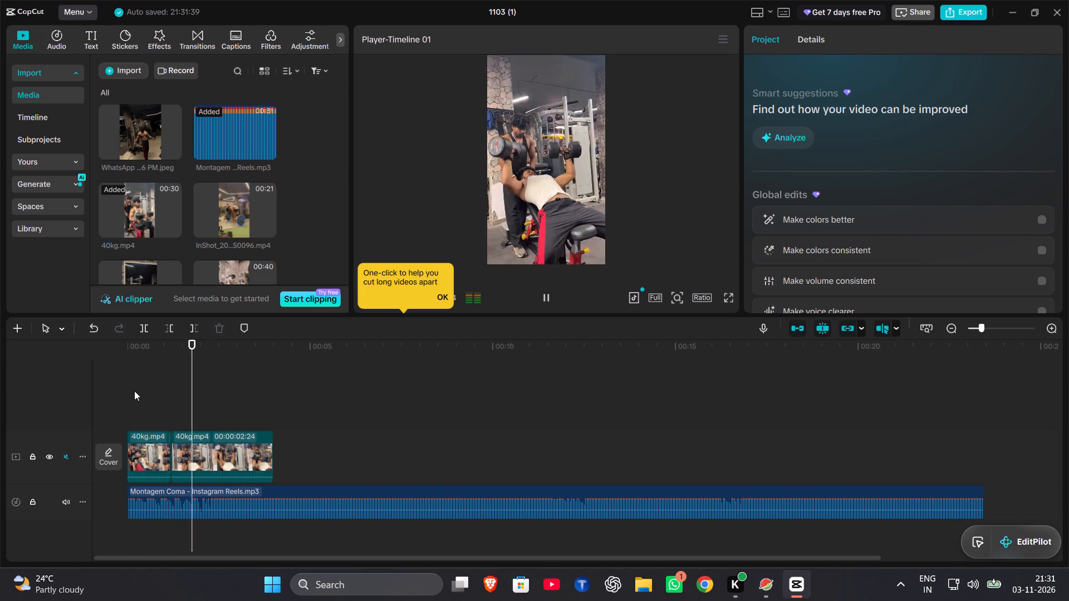
key("space")
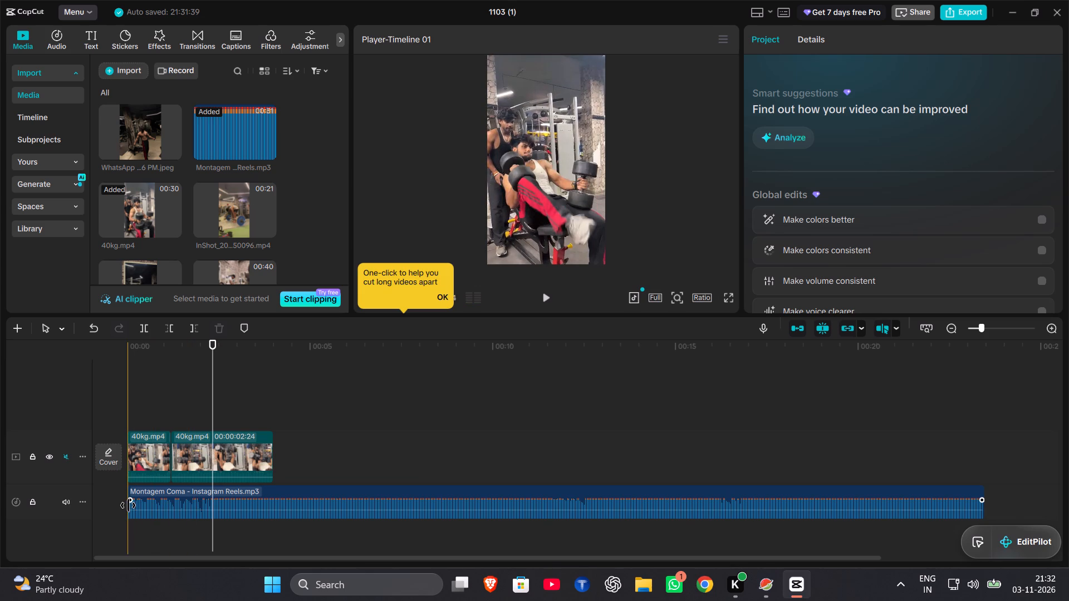
Trim about 1.3 s more off the beginning of the Montagem Coma audio, move it to the timeline start, and play it back.
left_click_drag(128, 505, 214, 500)
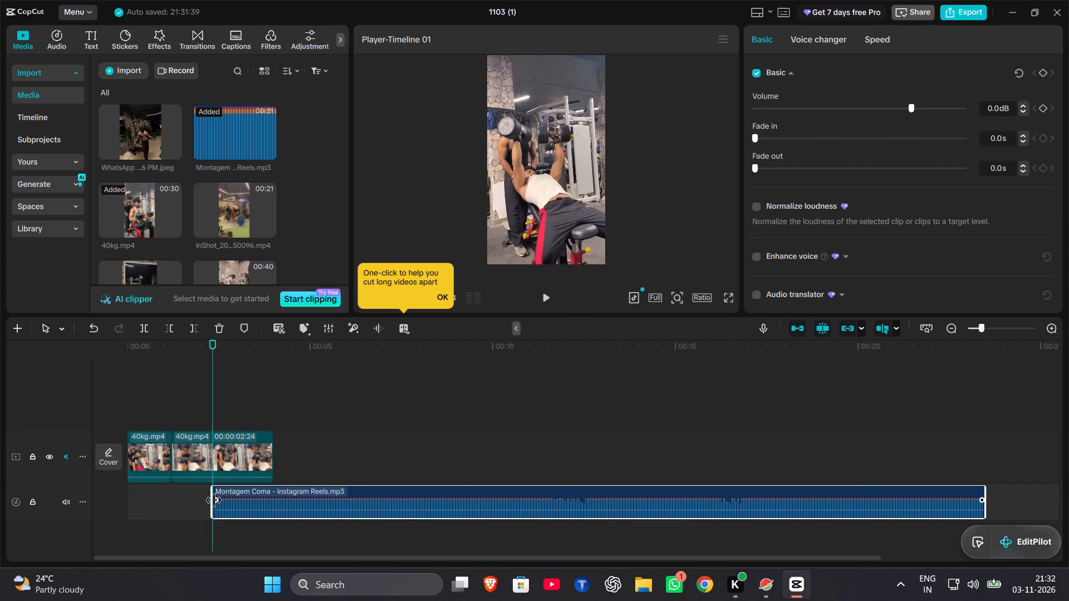
left_click_drag(214, 500, 179, 509)
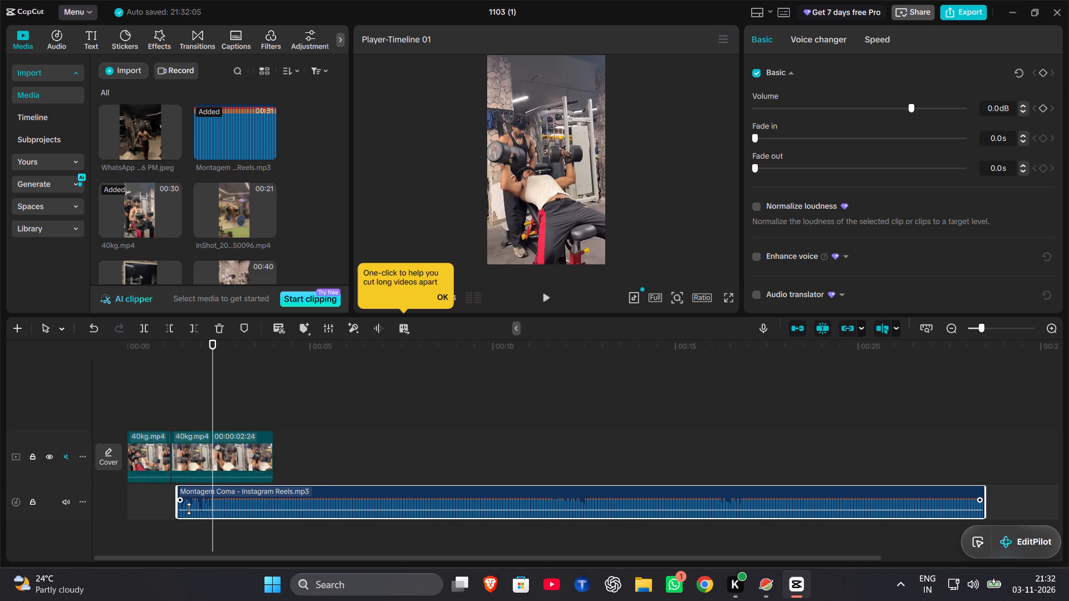
left_click(189, 509)
left_click_drag(237, 499, 188, 499)
left_click(131, 419)
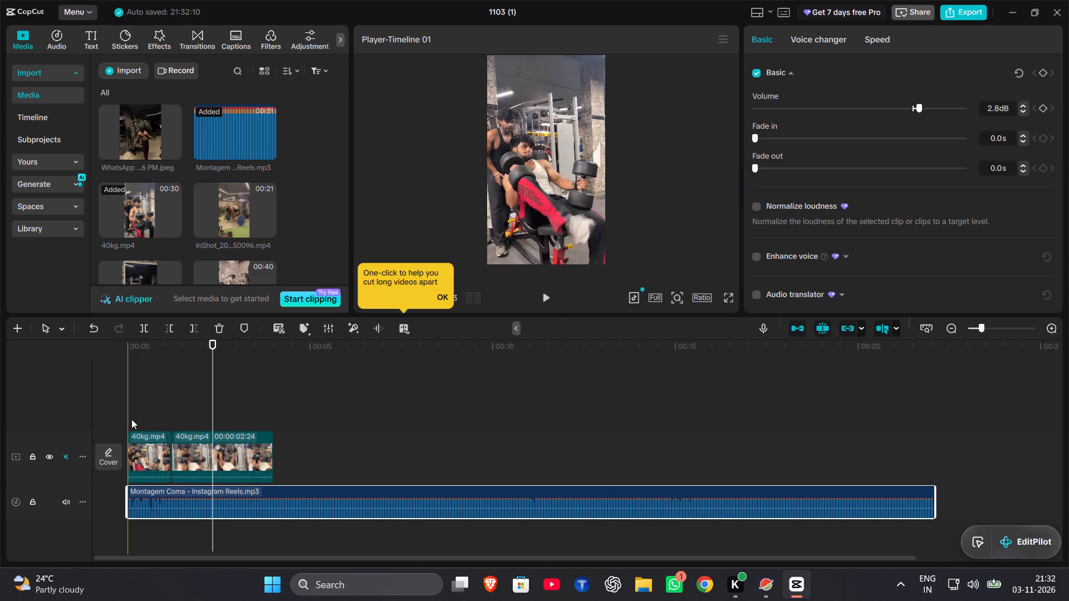
key("space")
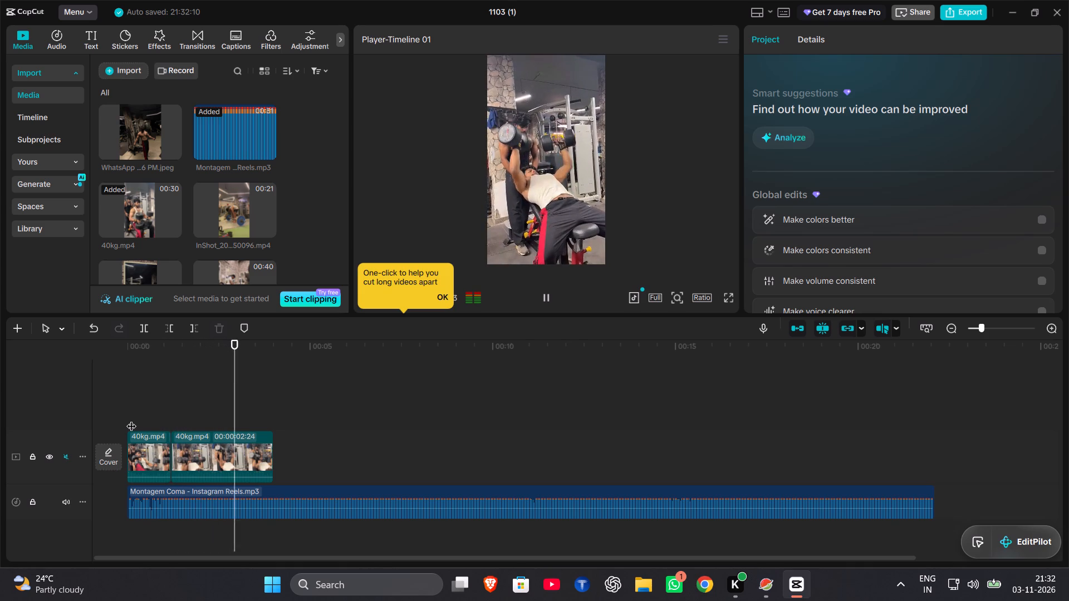
key("space")
key("space")
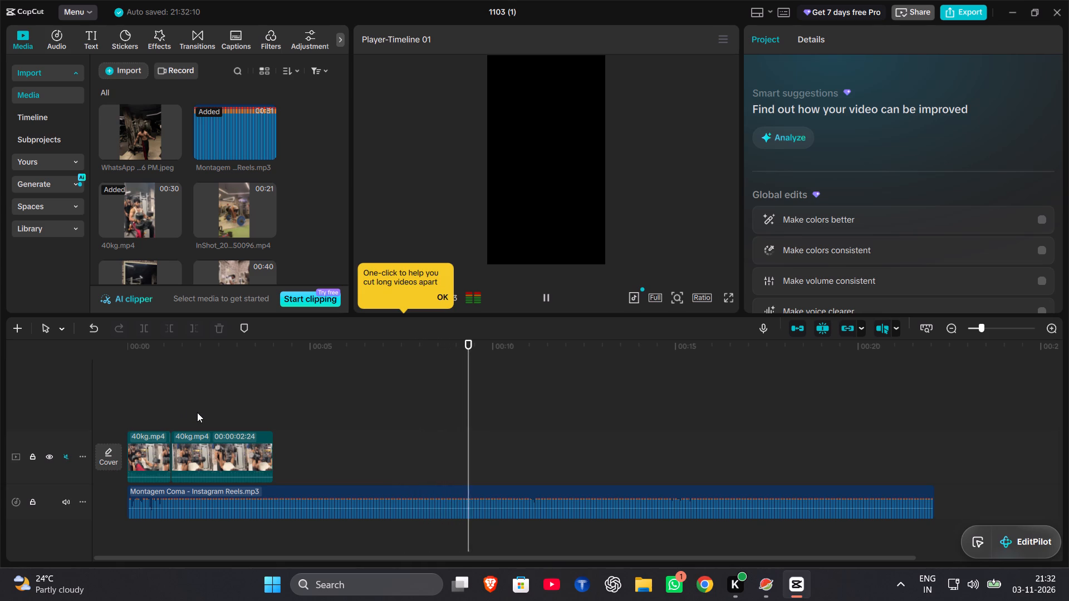
left_click(138, 393)
left_click(133, 395)
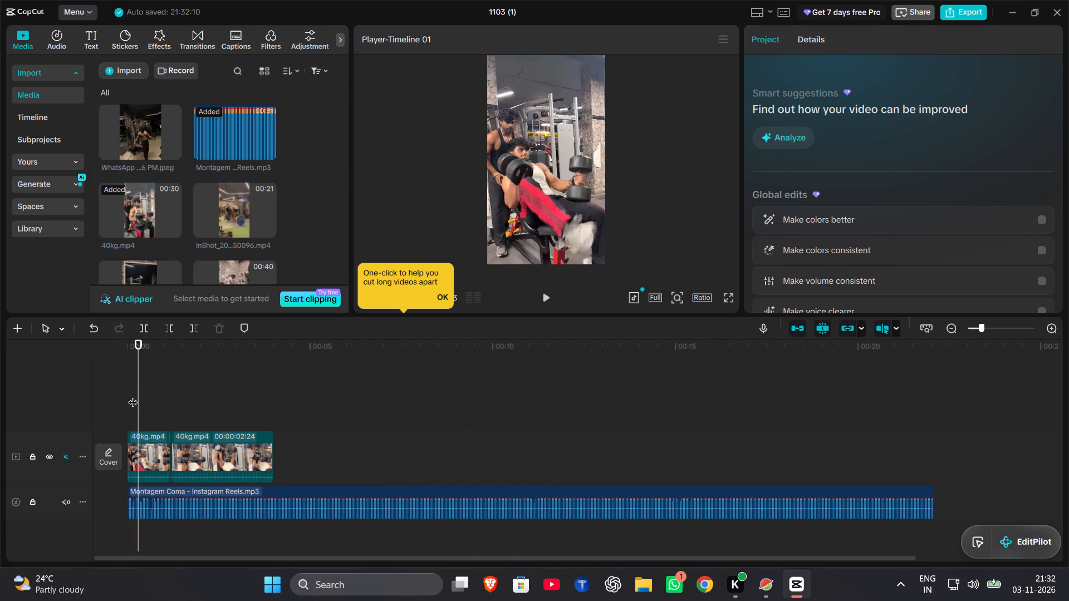
Set the first 40kg.mp4 piece's speed to 2.00x and play the timeline from the start.
left_click(153, 460)
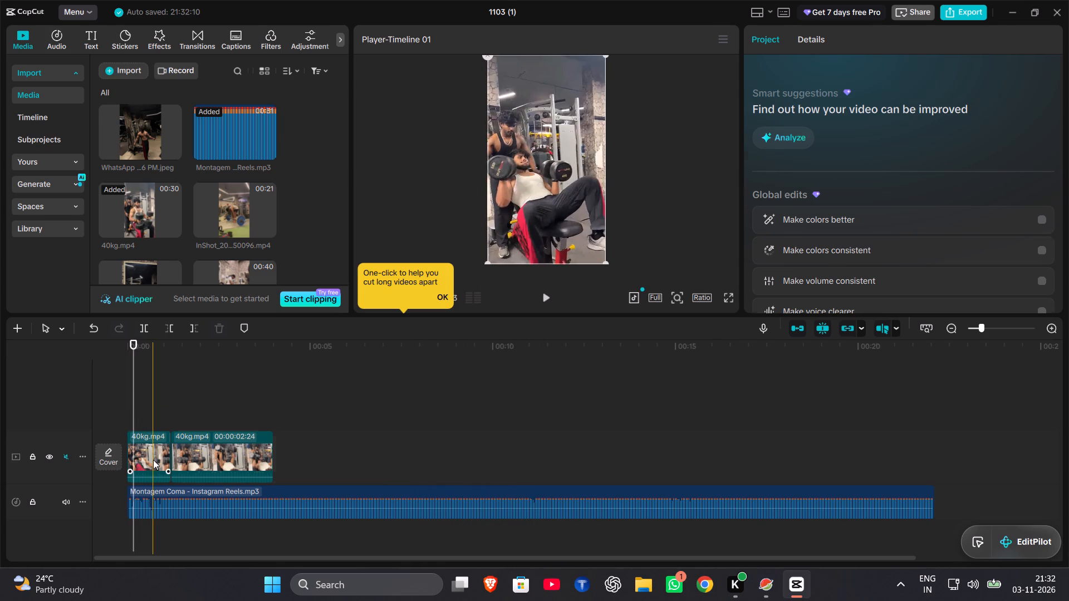
left_click(838, 35)
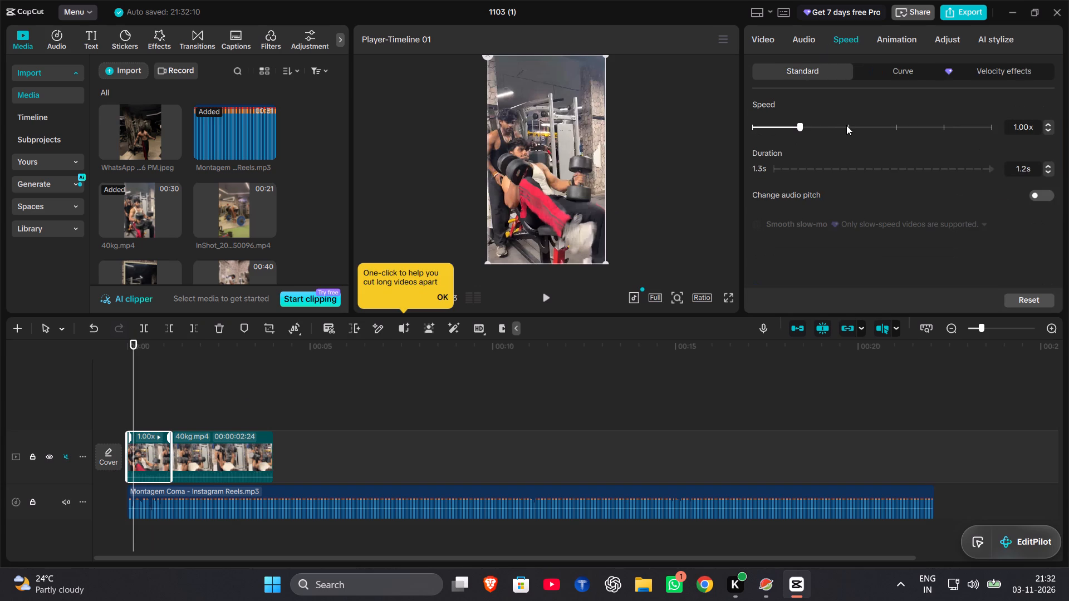
left_click(846, 125)
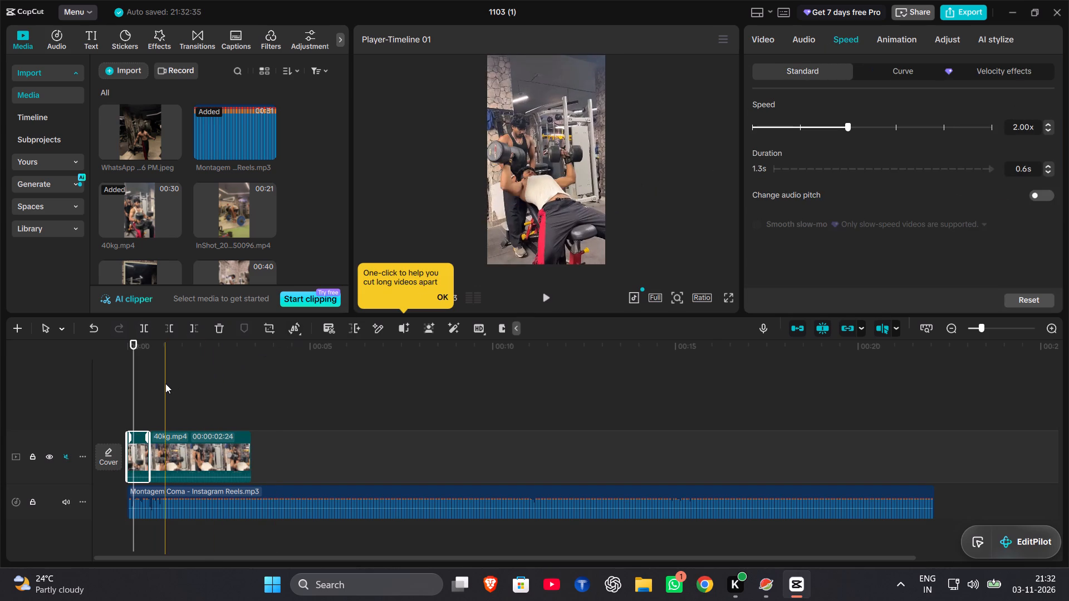
key("space")
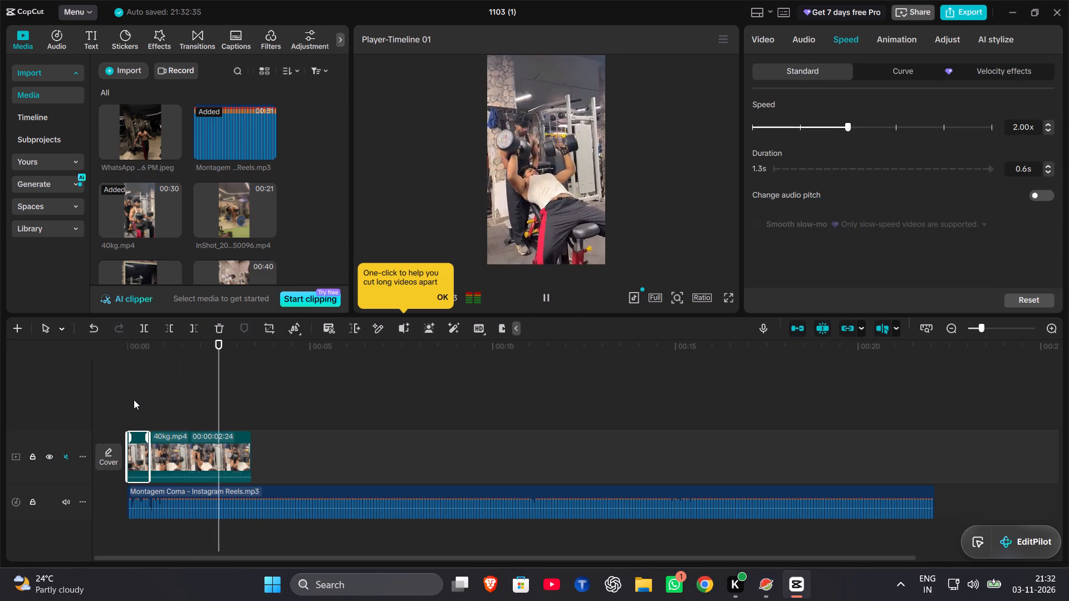
left_click(129, 401)
key("space")
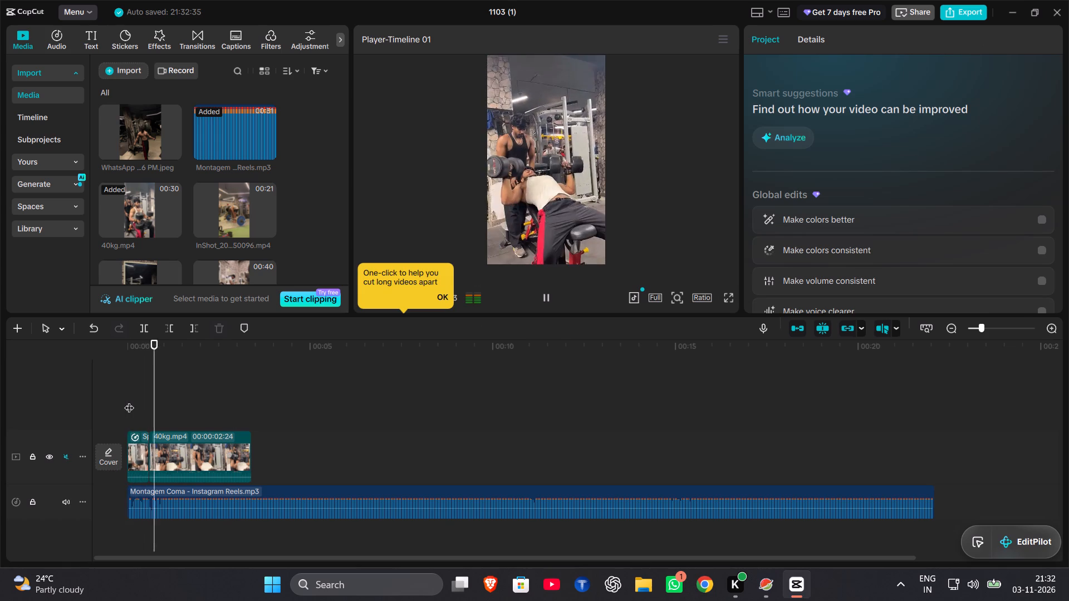
key("space")
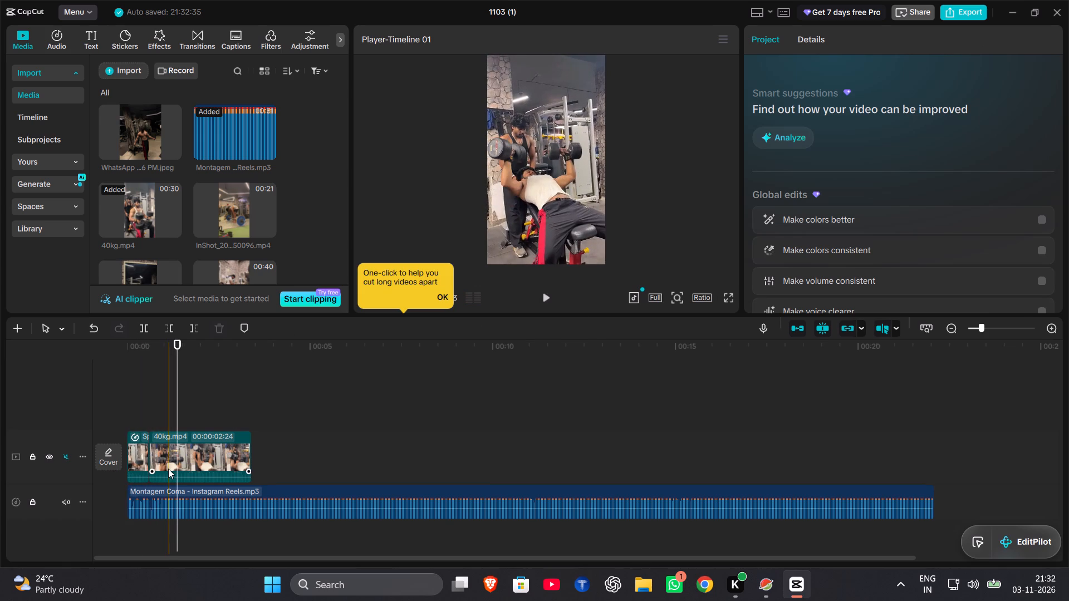
Set the second 40kg.mp4 piece's speed to 2.00x and play the timeline from the start against the music.
left_click(168, 469)
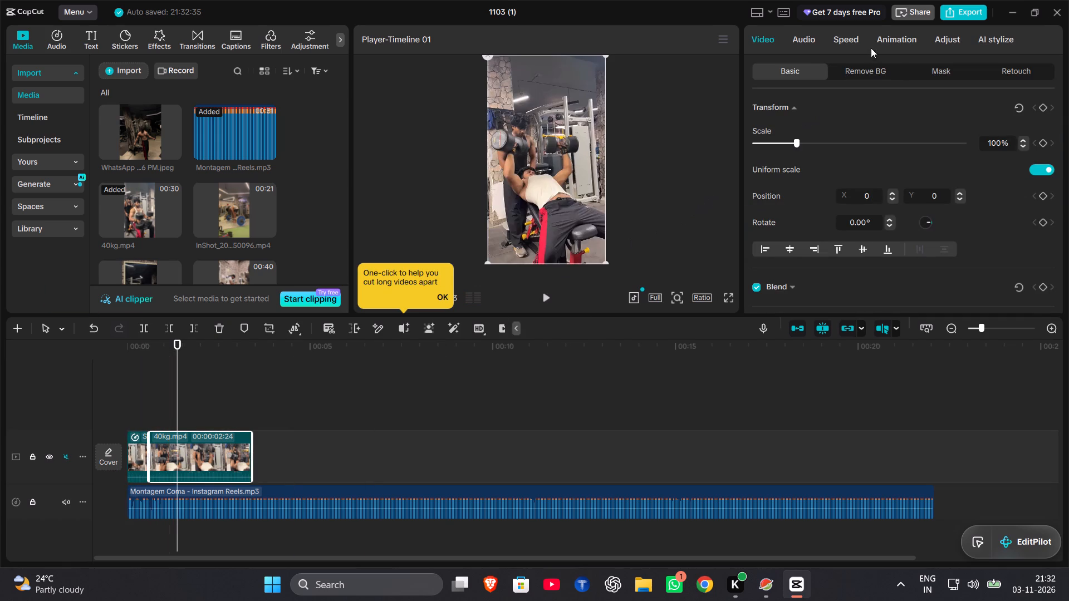
left_click(856, 42)
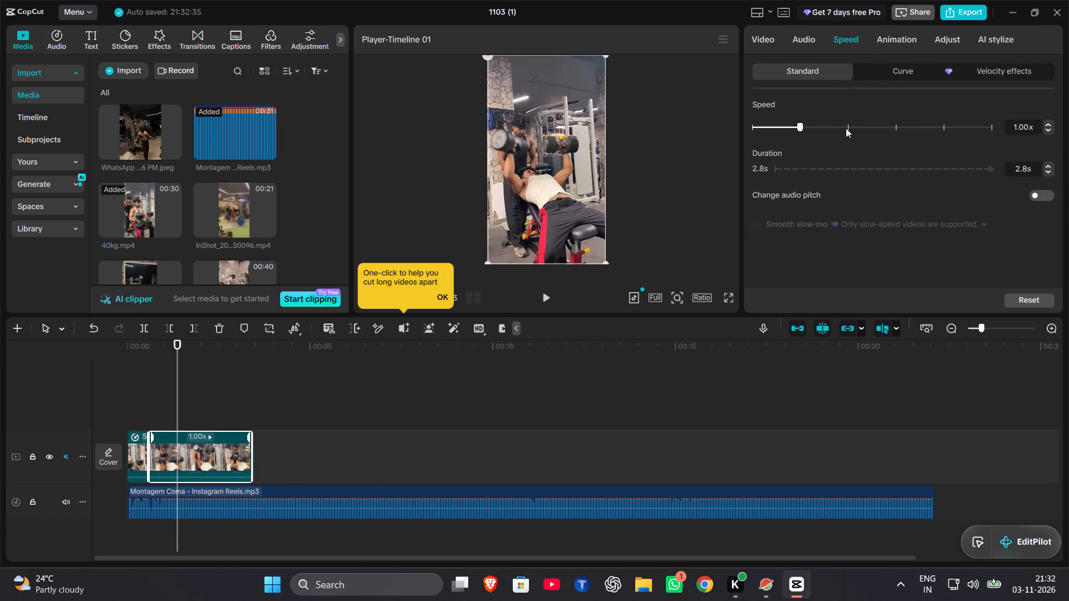
left_click(846, 128)
left_click(128, 381)
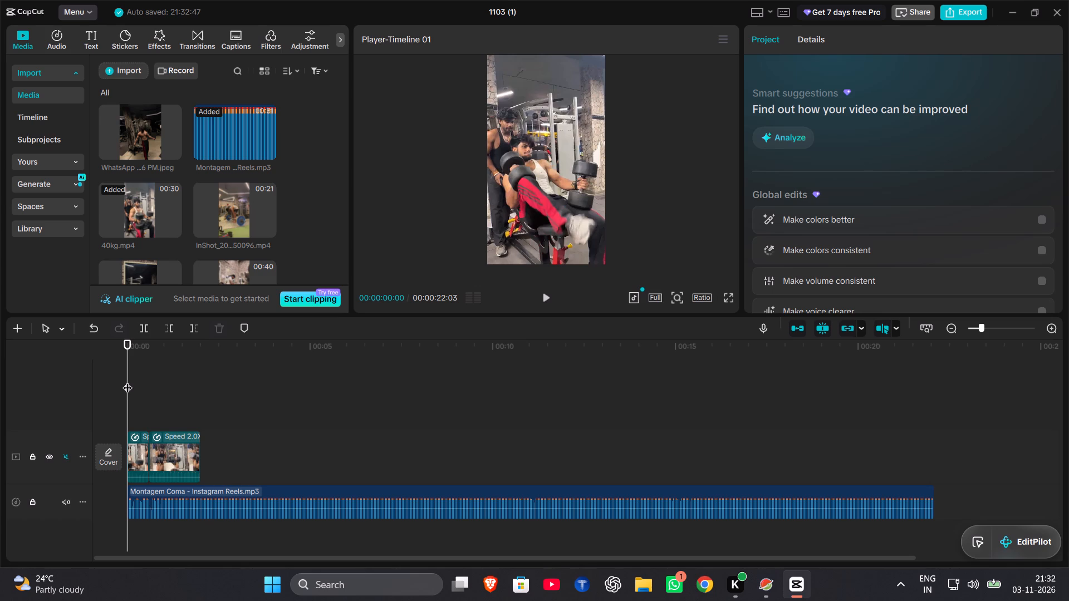
key("space")
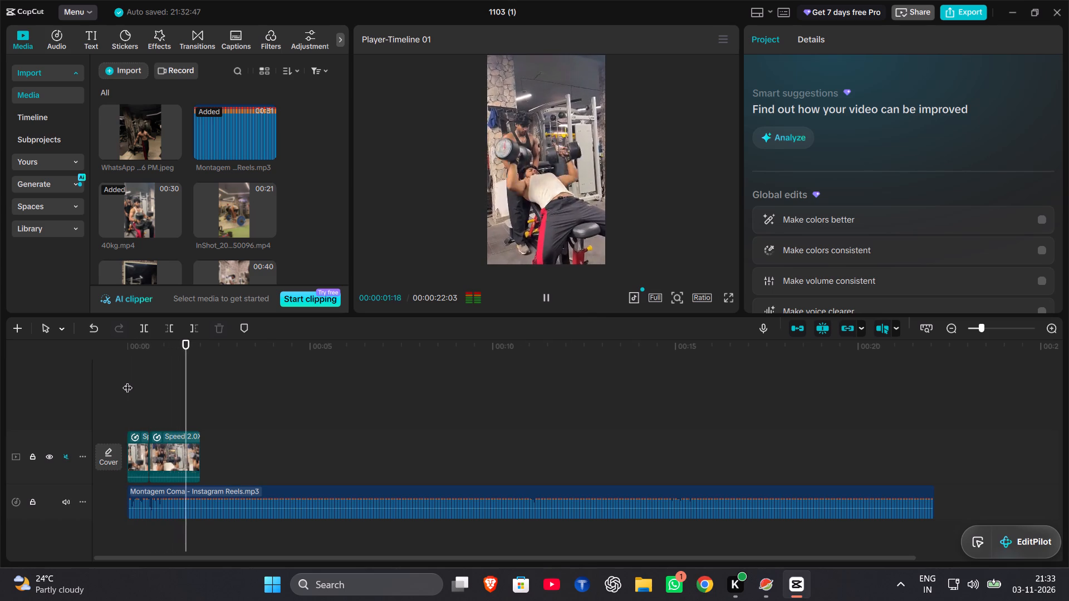
key("space")
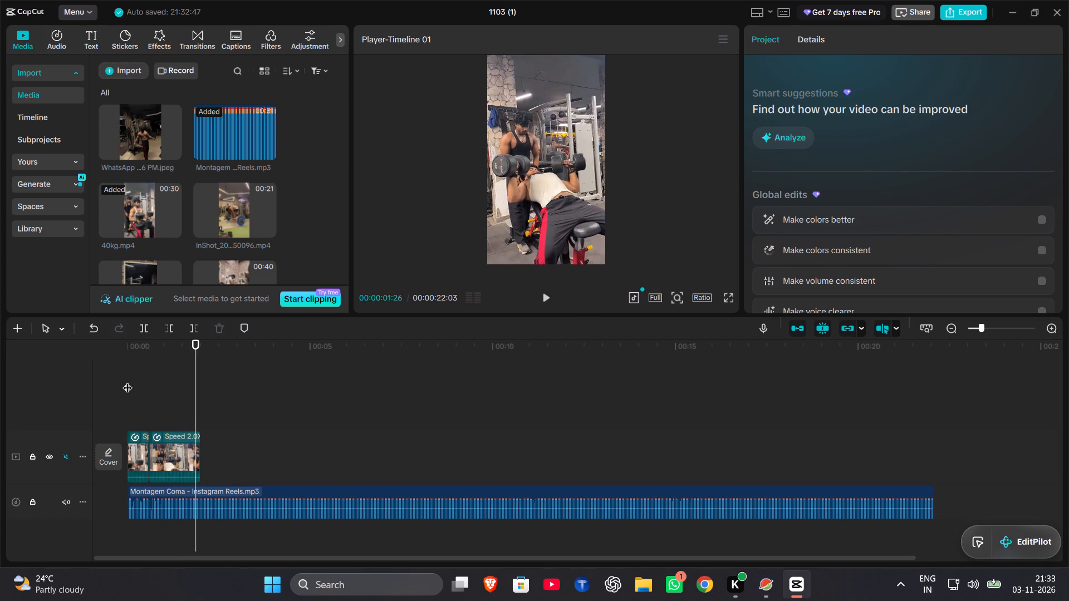
key("space")
key("space")
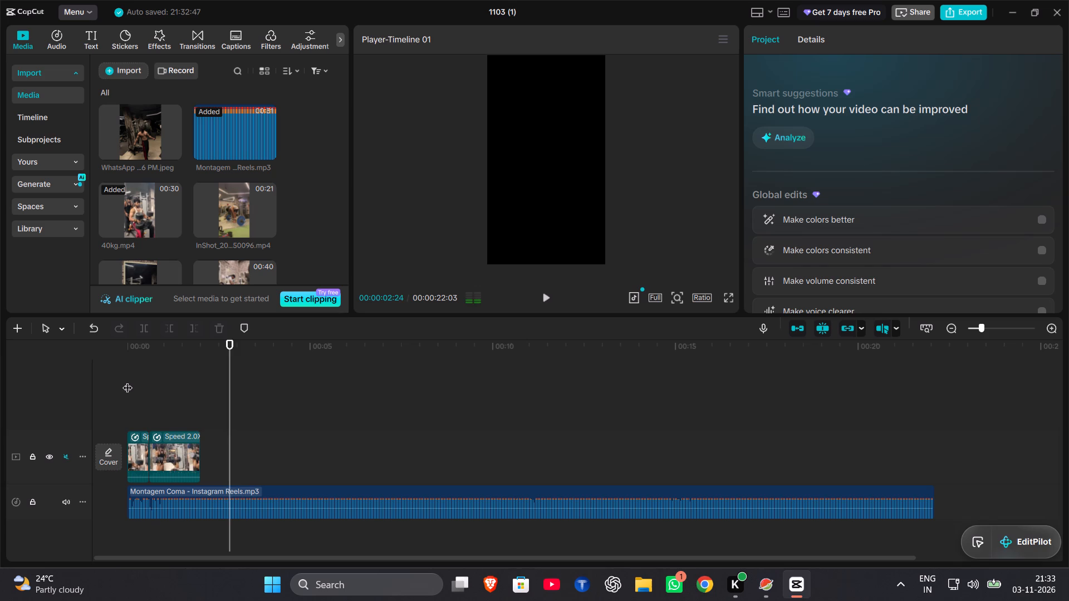
key("space")
key("space")
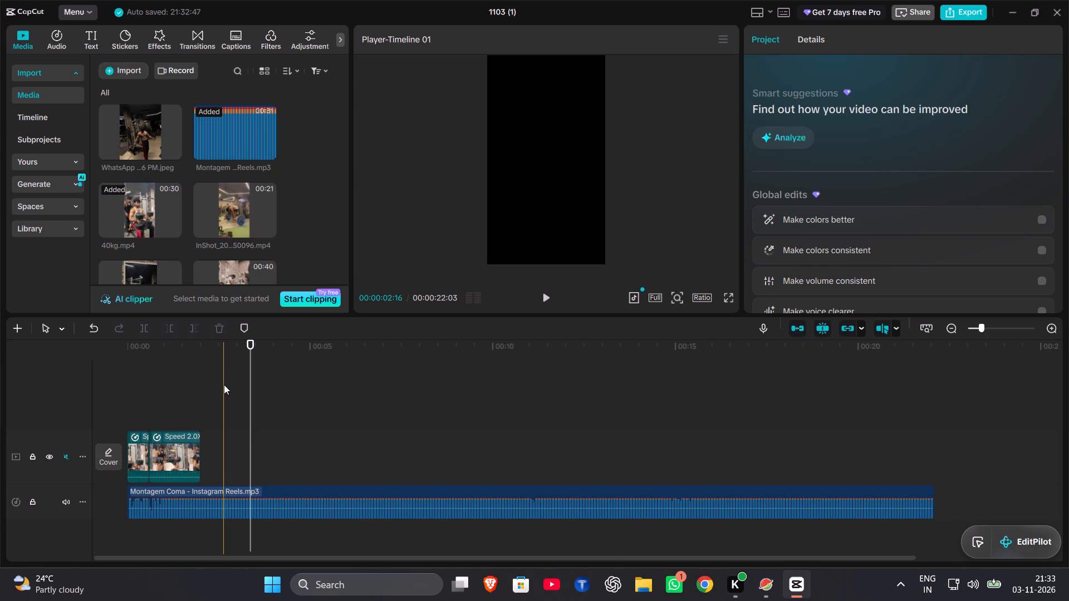
key("space")
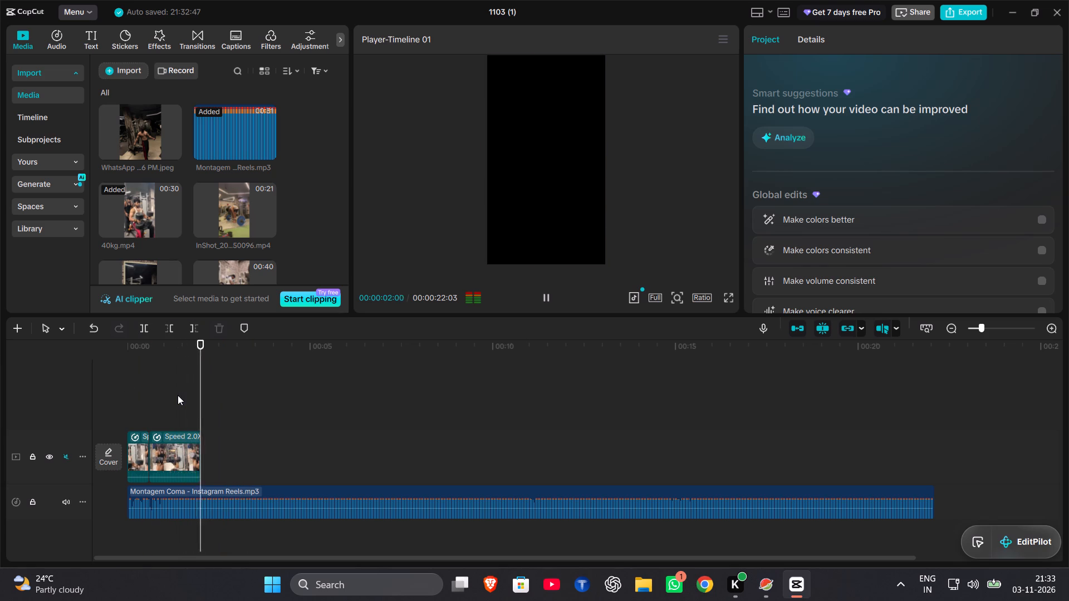
key("space")
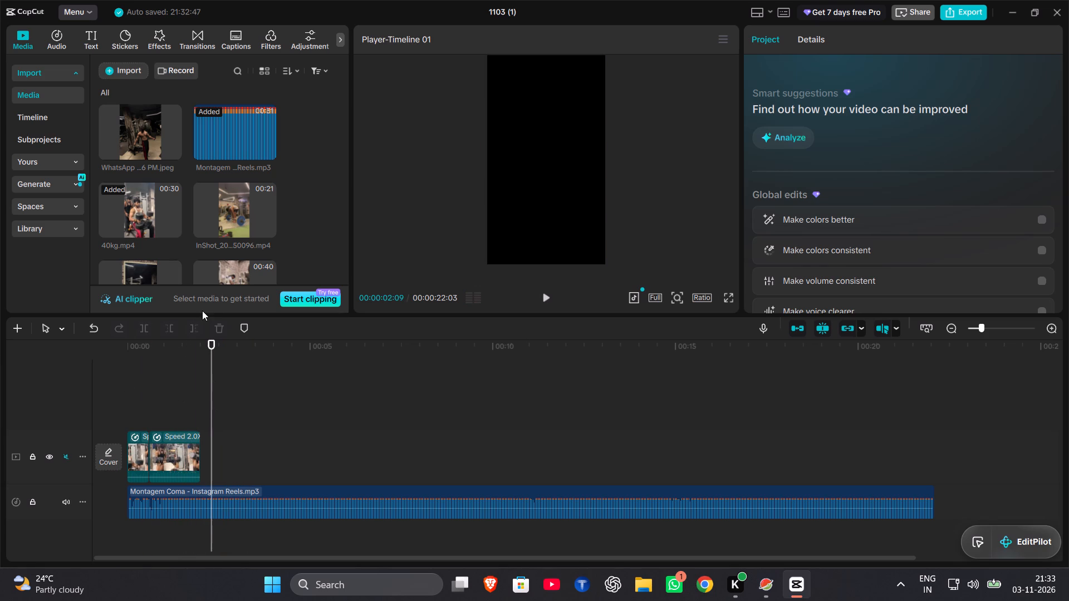
Add InShot_20241123_233750096.mp4 to the video track after the 40kg.mp4 pieces.
left_click(266, 233)
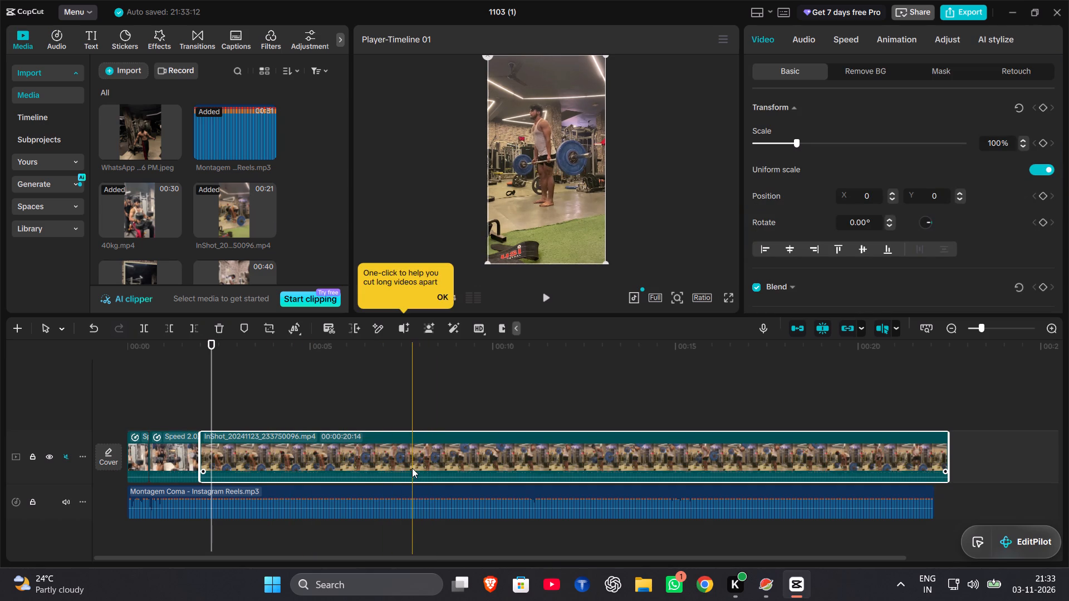
Split the InShot clip at 00:00:07:20, delete the part before the cut, and play from the second 40kg.mp4 piece.
left_click(408, 425)
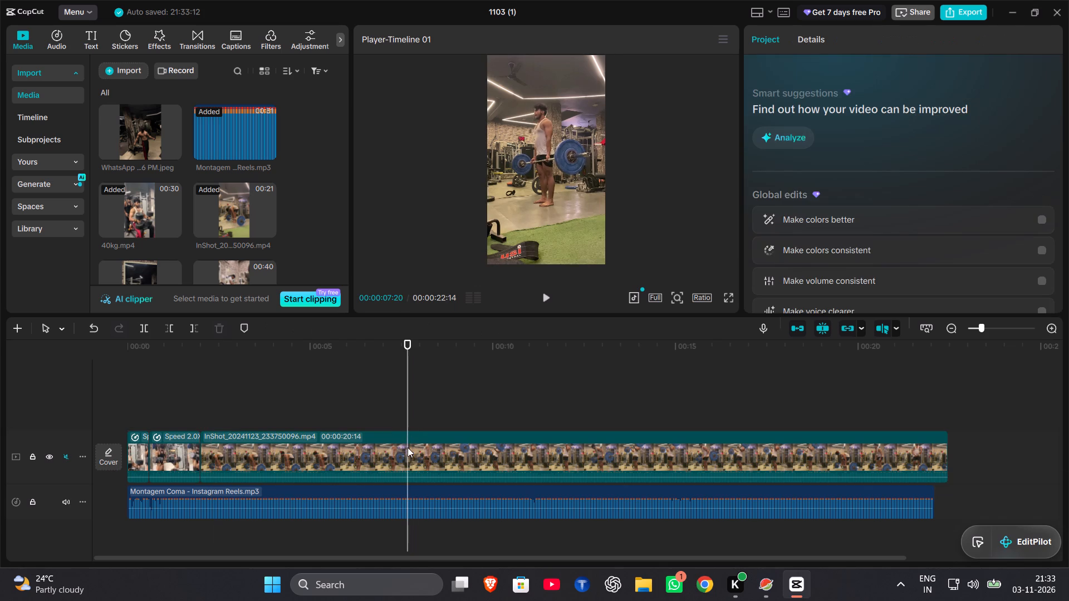
left_click(408, 447)
left_click(149, 327)
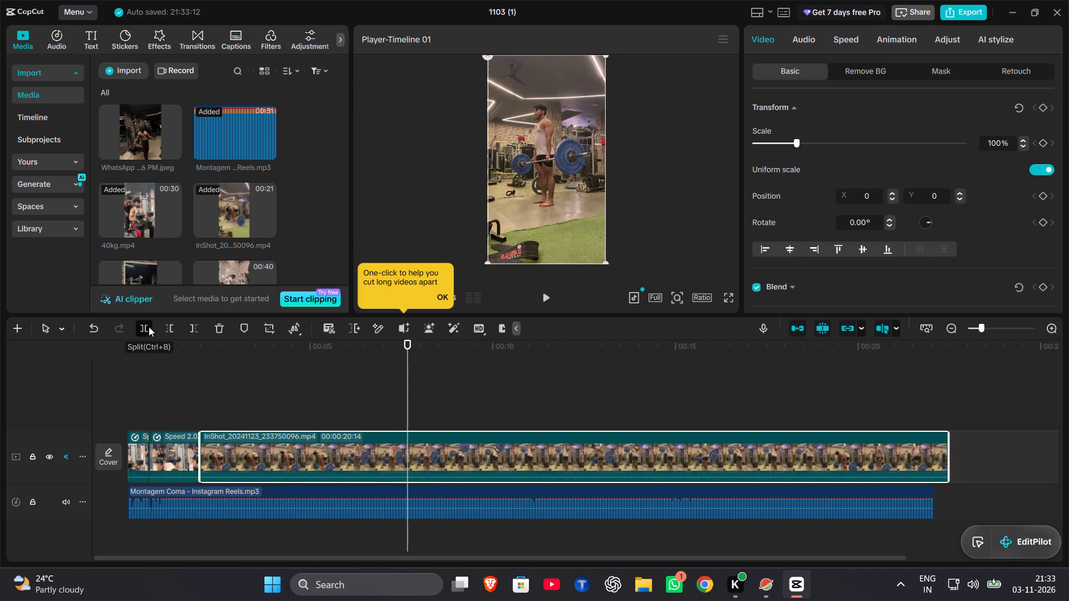
left_click(340, 465)
key("BackSpace")
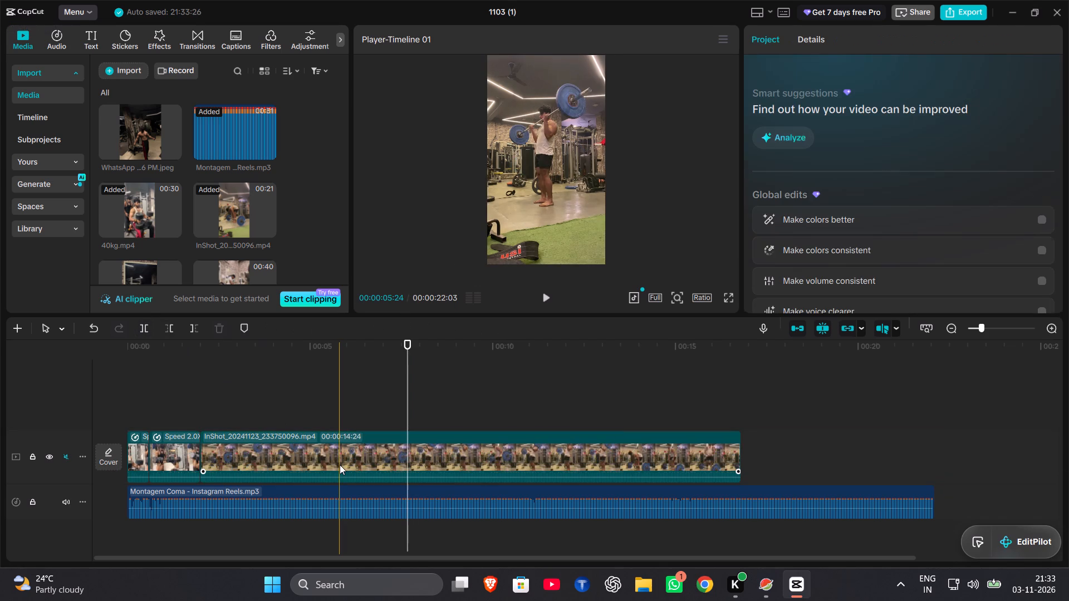
left_click(156, 421)
key("space")
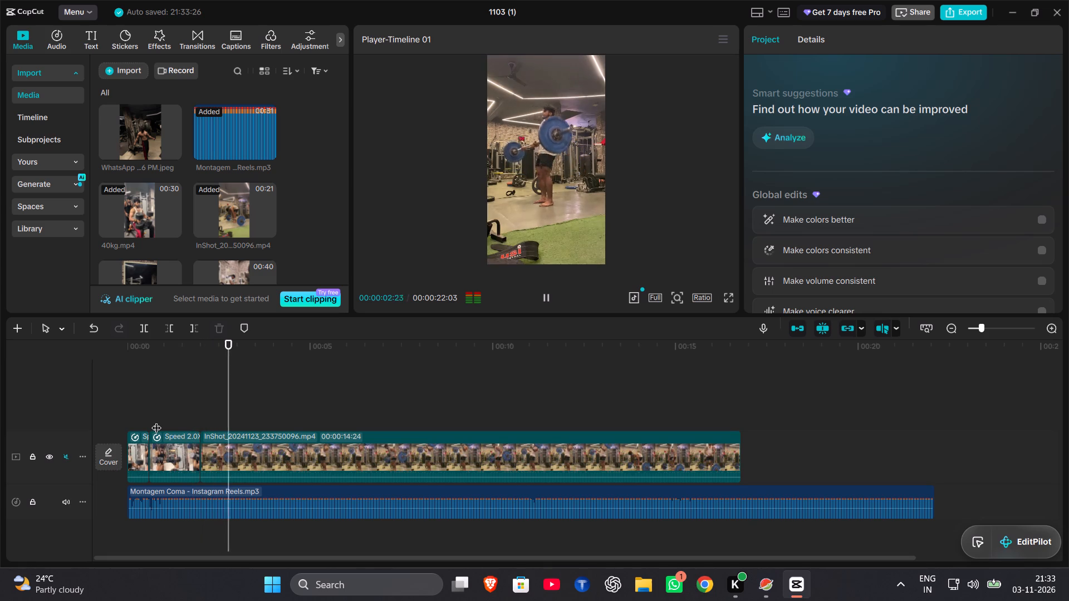
key("space")
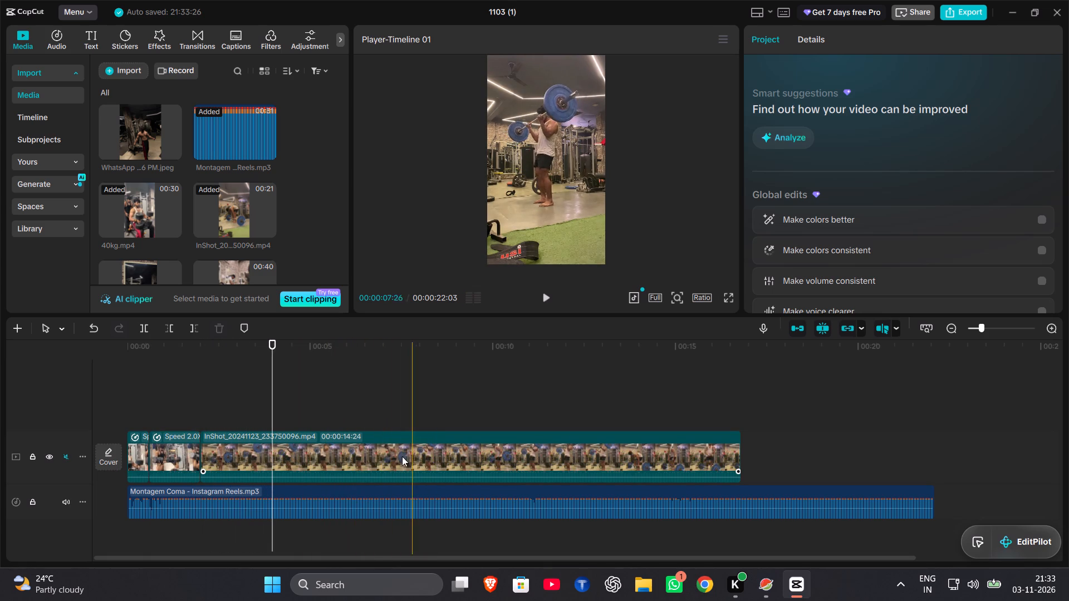
Split the InShot clip about 4.7 s after its start, delete the part before the cut, and play the transition into it.
left_click(368, 458)
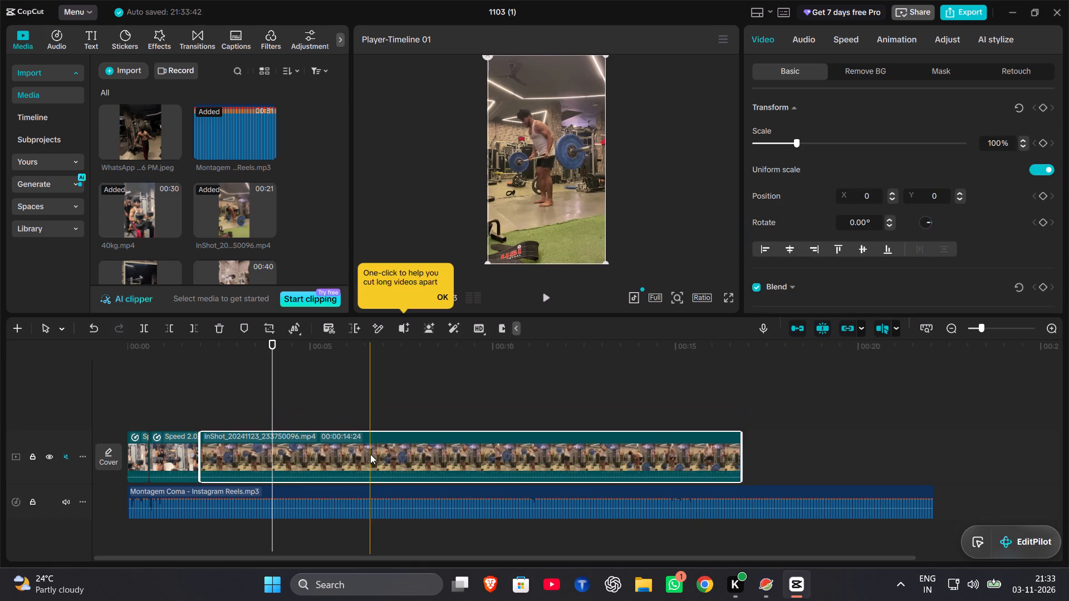
left_click(372, 418)
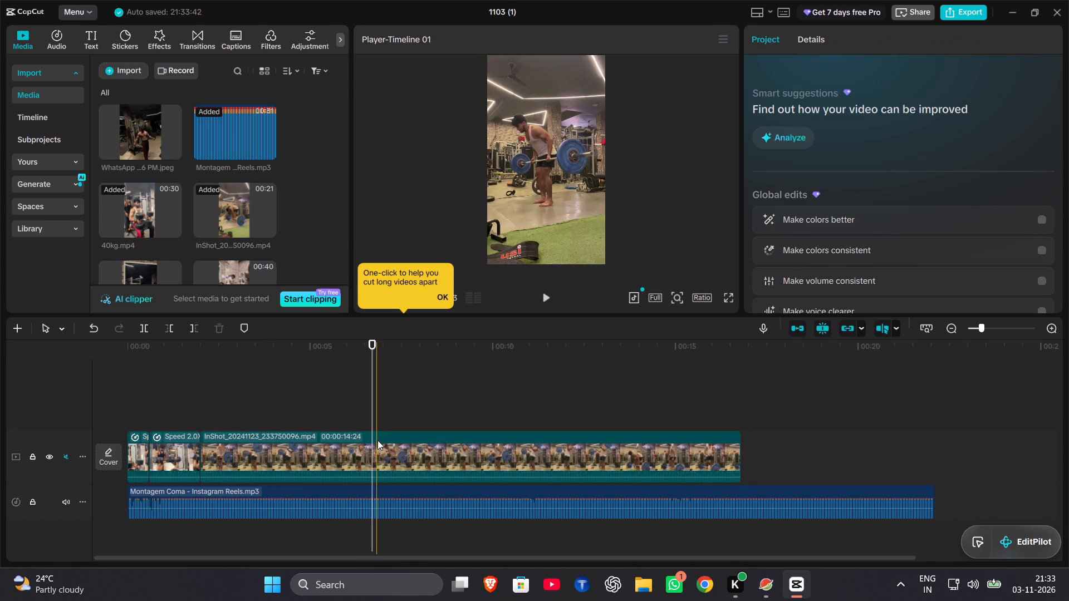
left_click(377, 440)
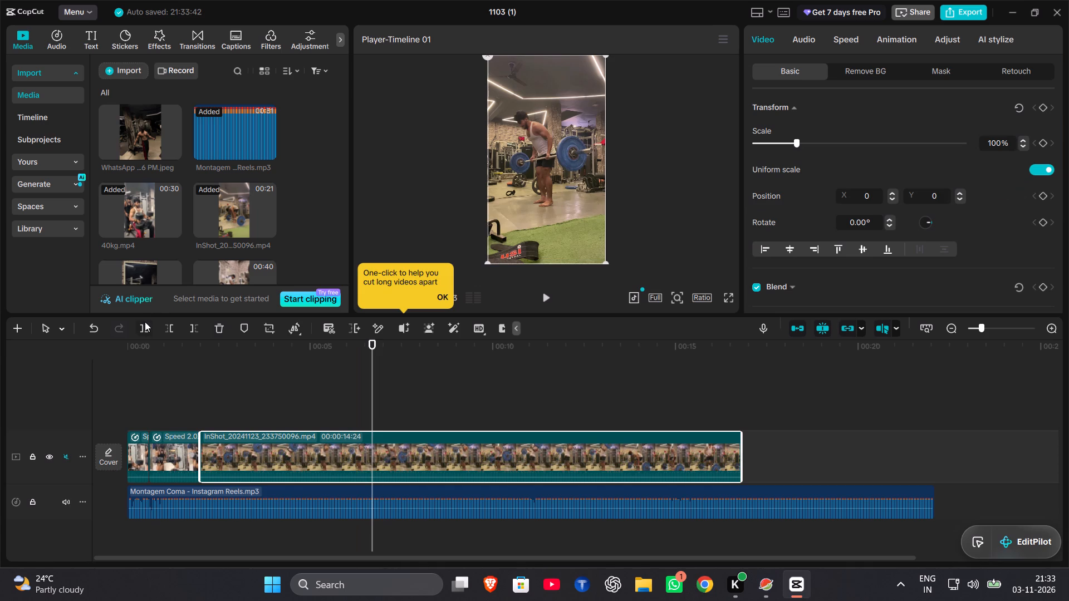
left_click(145, 322)
left_click(242, 444)
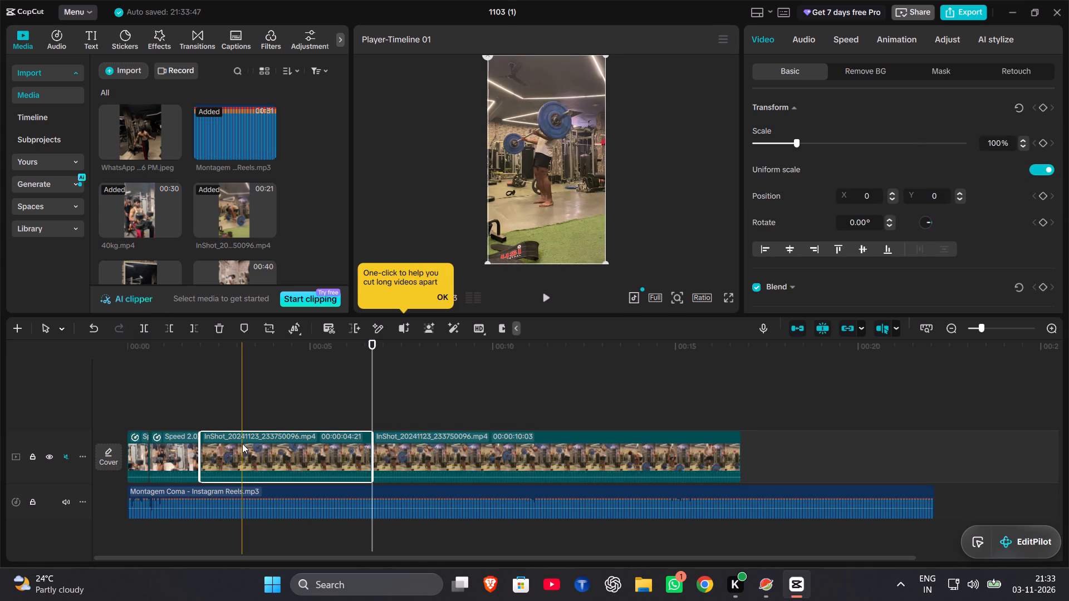
key("BackSpace")
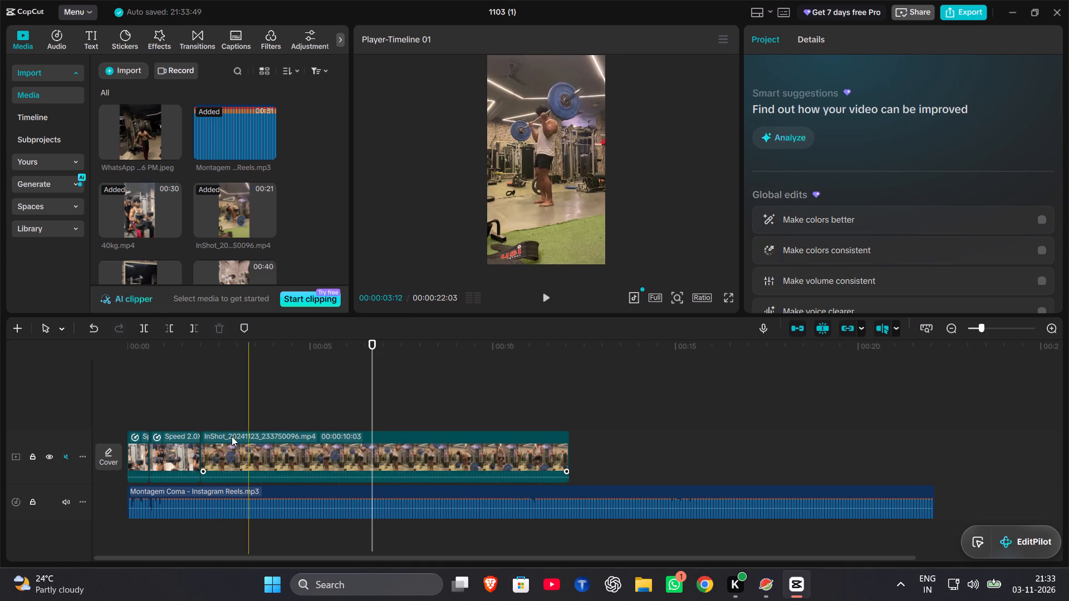
left_click(157, 423)
key("space")
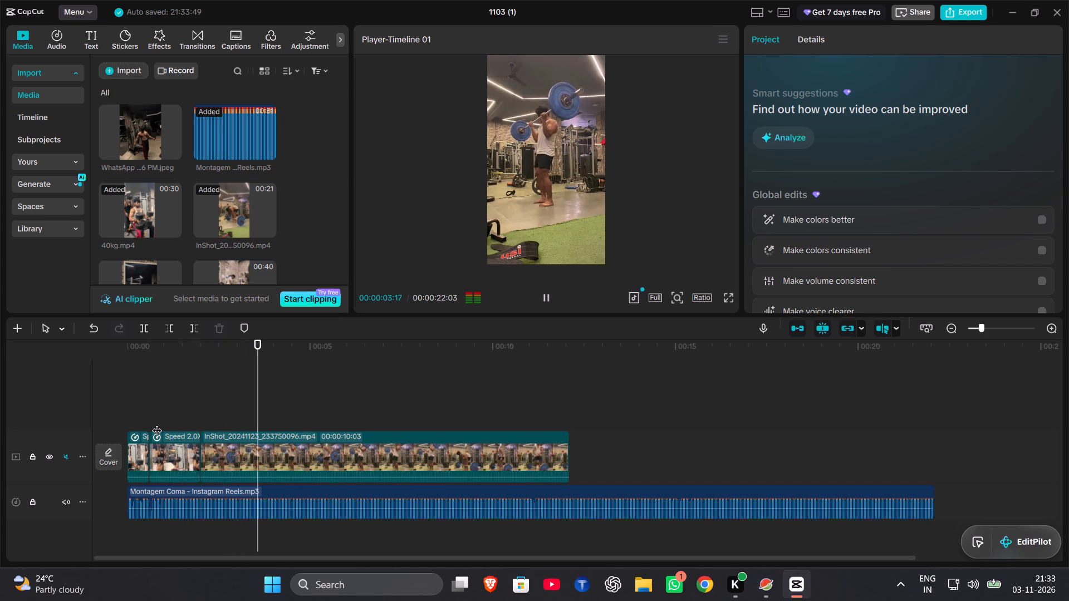
key("space")
Set the InShot clip's speed to 2.00x and play from the second 40kg.mp4 piece.
left_click(237, 440)
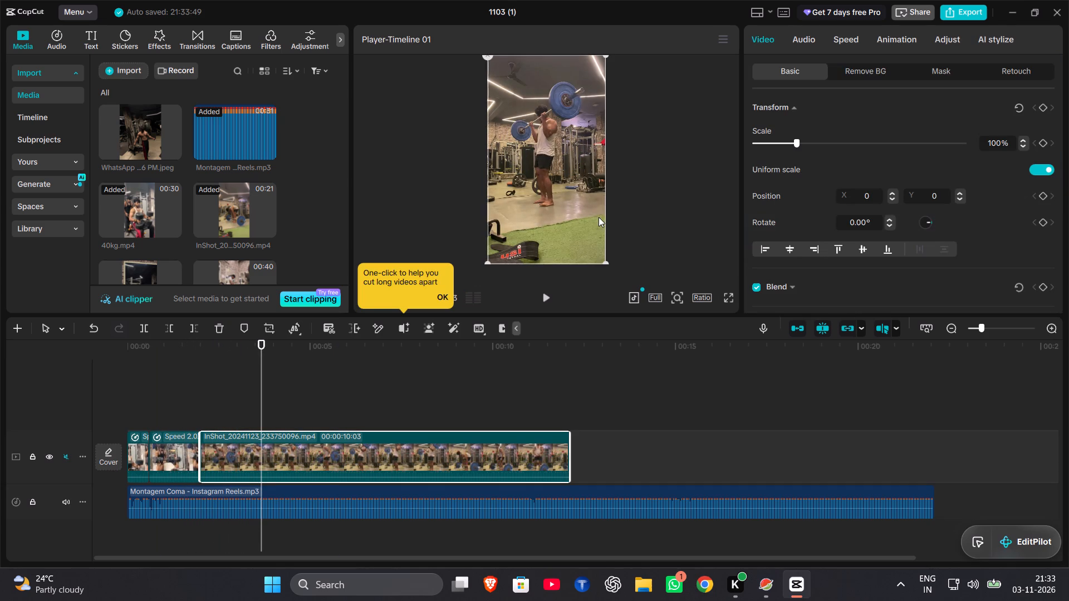
left_click(840, 35)
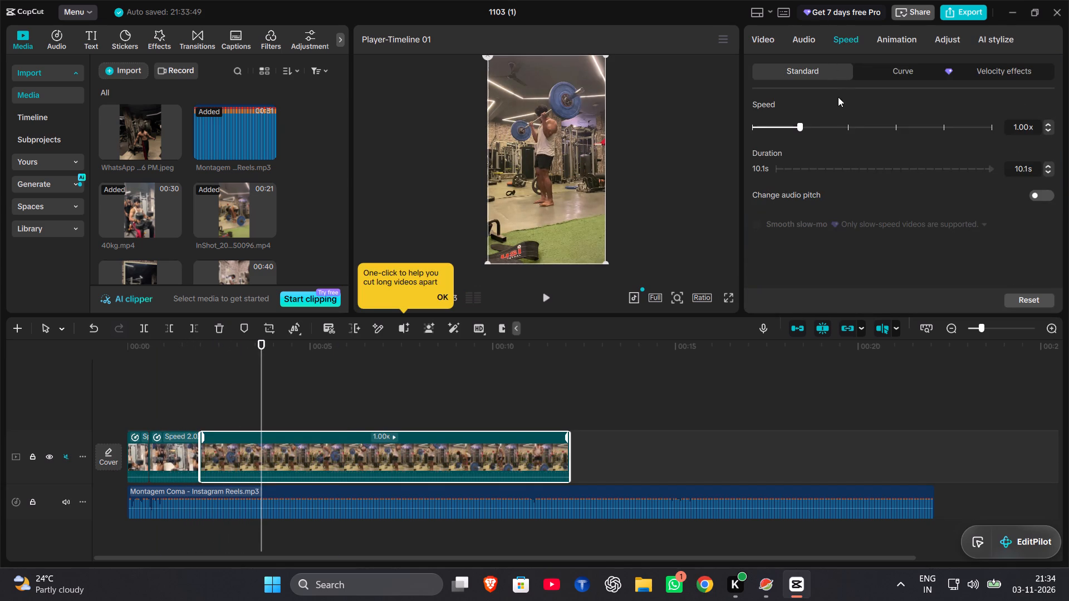
left_click(845, 125)
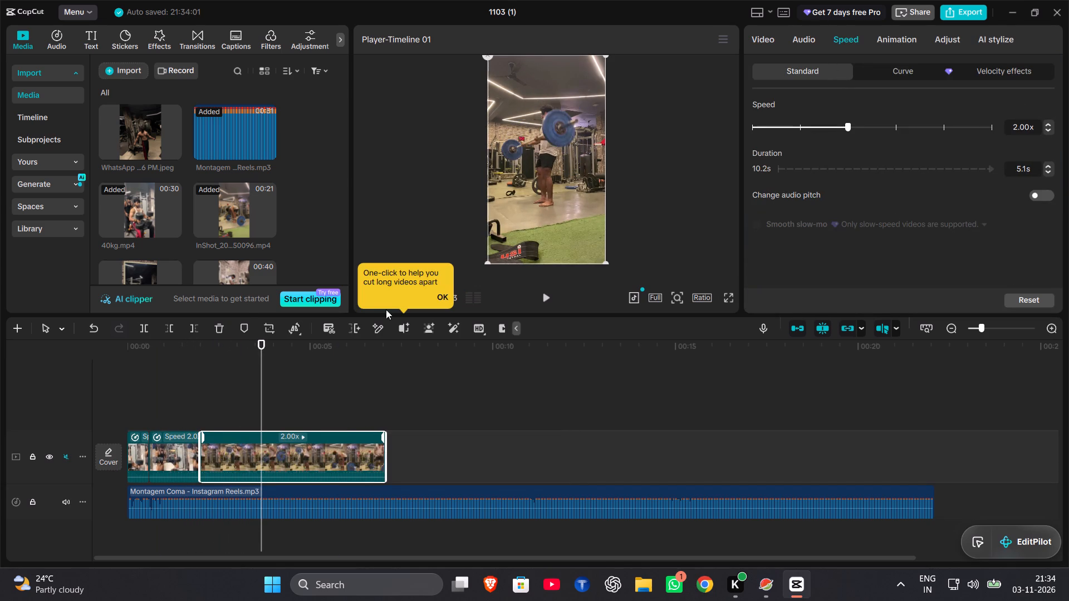
left_click(164, 408)
key("space")
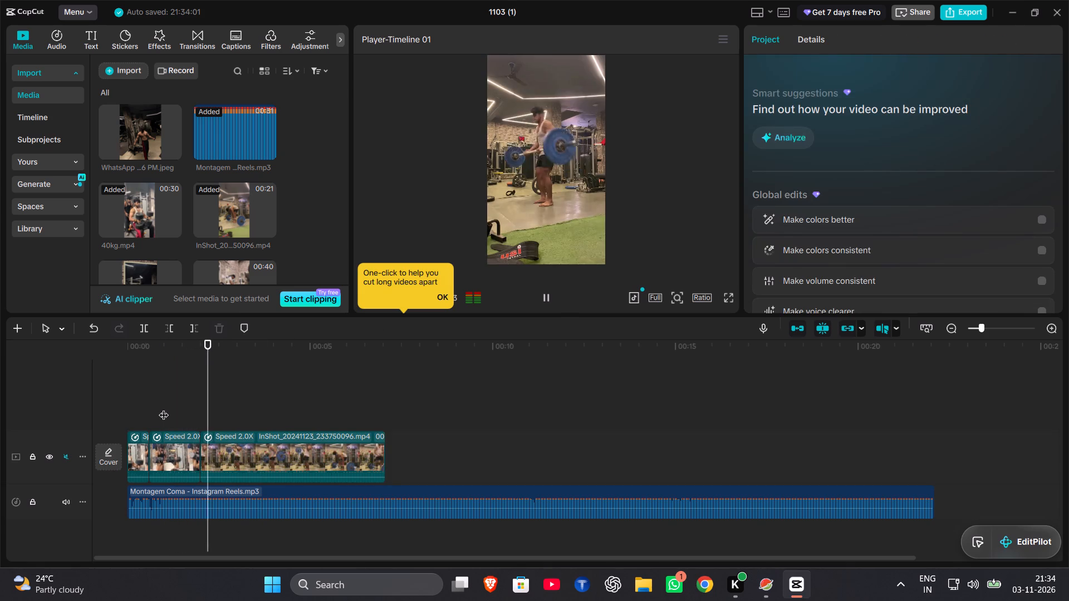
key("space")
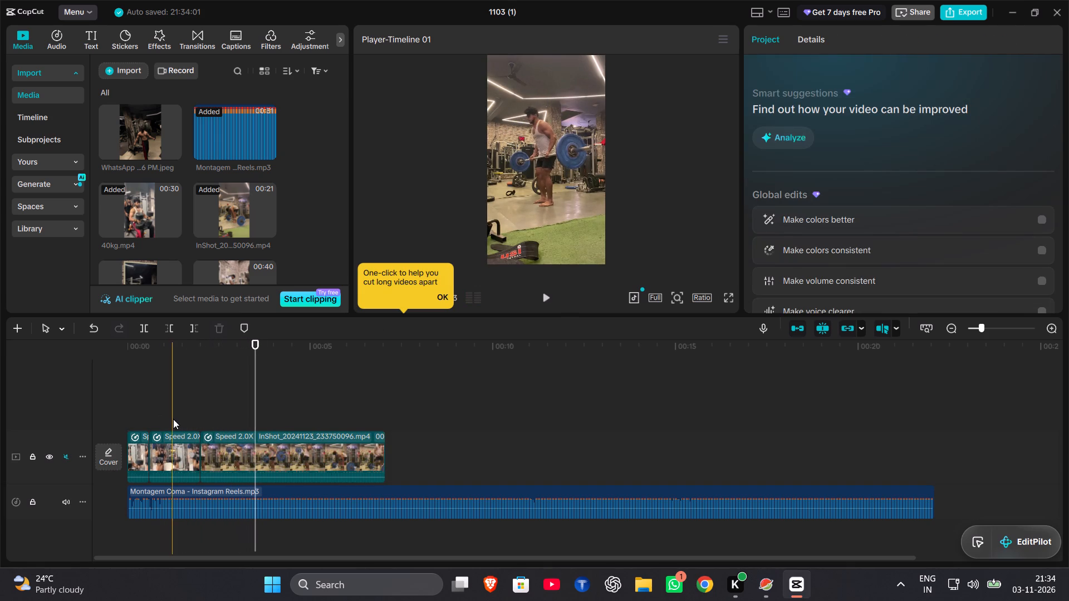
Adjust the InShot clip's start so it begins about 0.3 s earlier in the footage, and play the timeline from near the start.
left_click(217, 440)
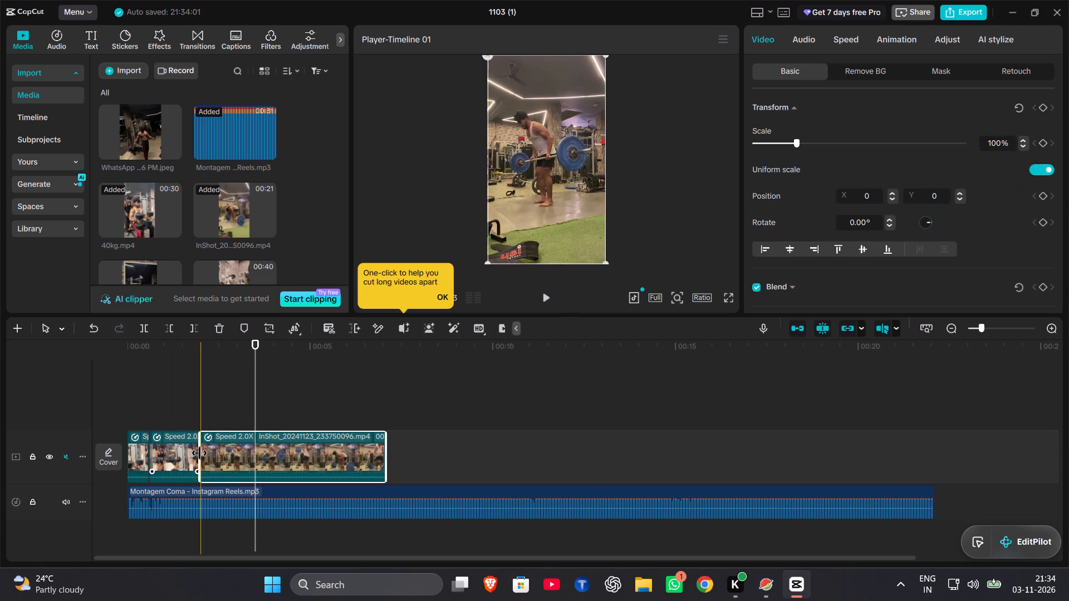
left_click_drag(199, 453, 180, 463)
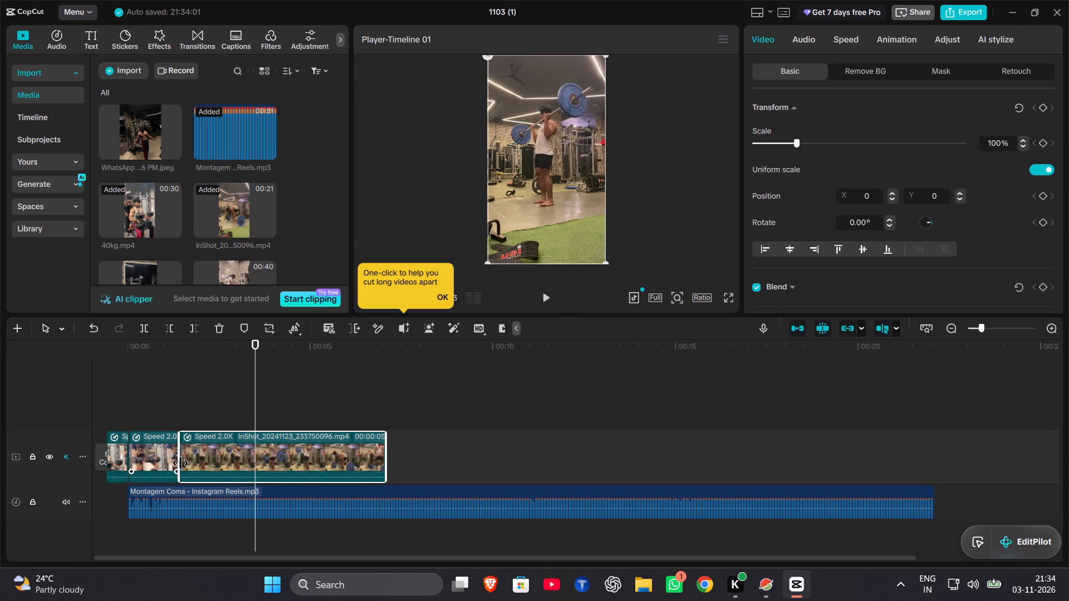
left_click_drag(180, 463, 179, 464)
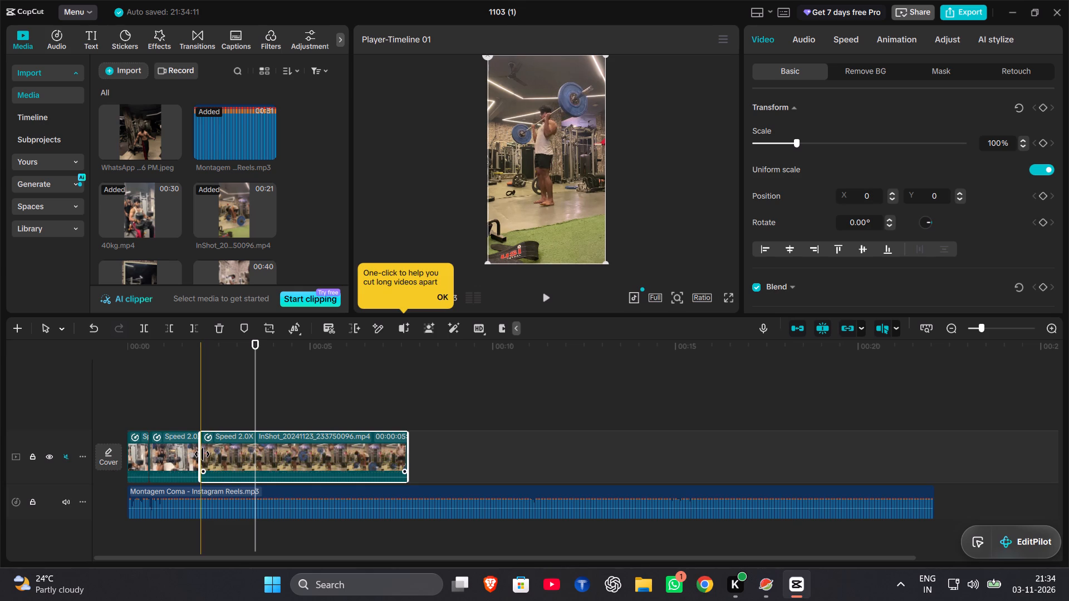
left_click_drag(202, 454, 212, 455)
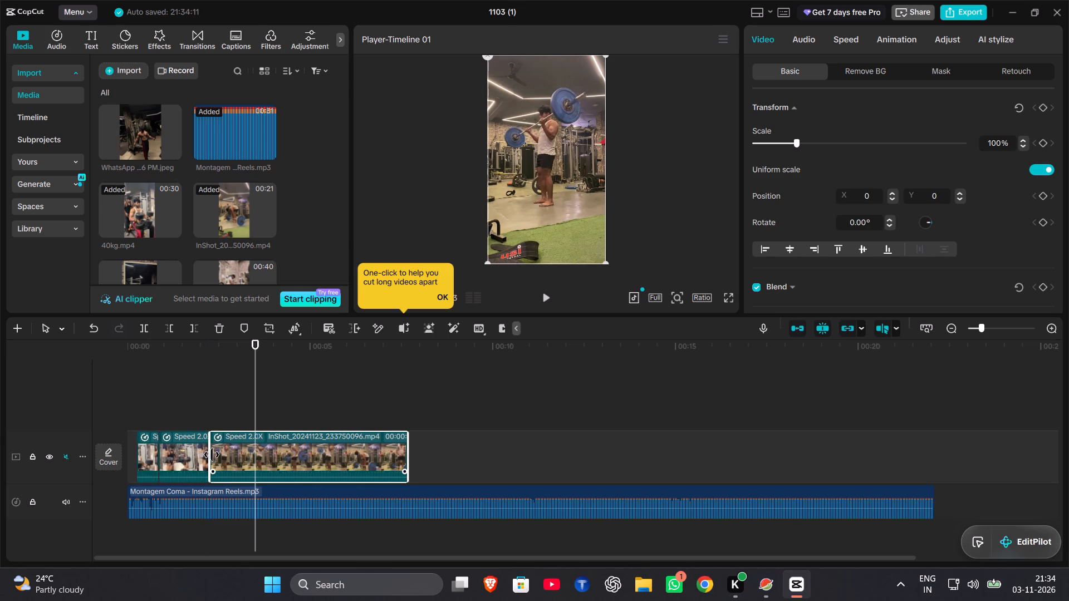
left_click_drag(212, 455, 212, 455)
left_click(135, 411)
key("space")
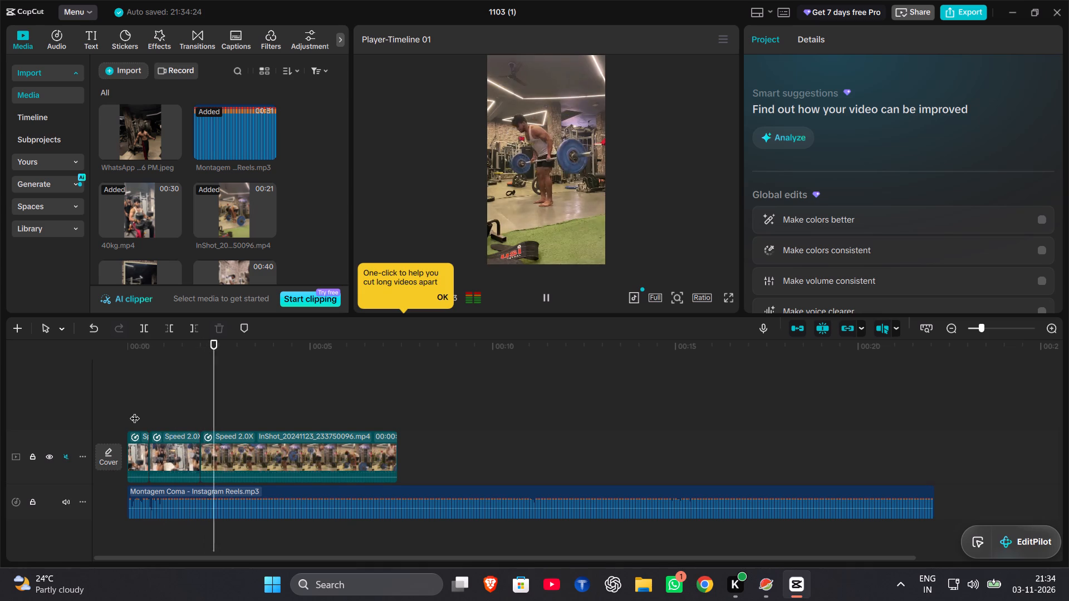
key("space")
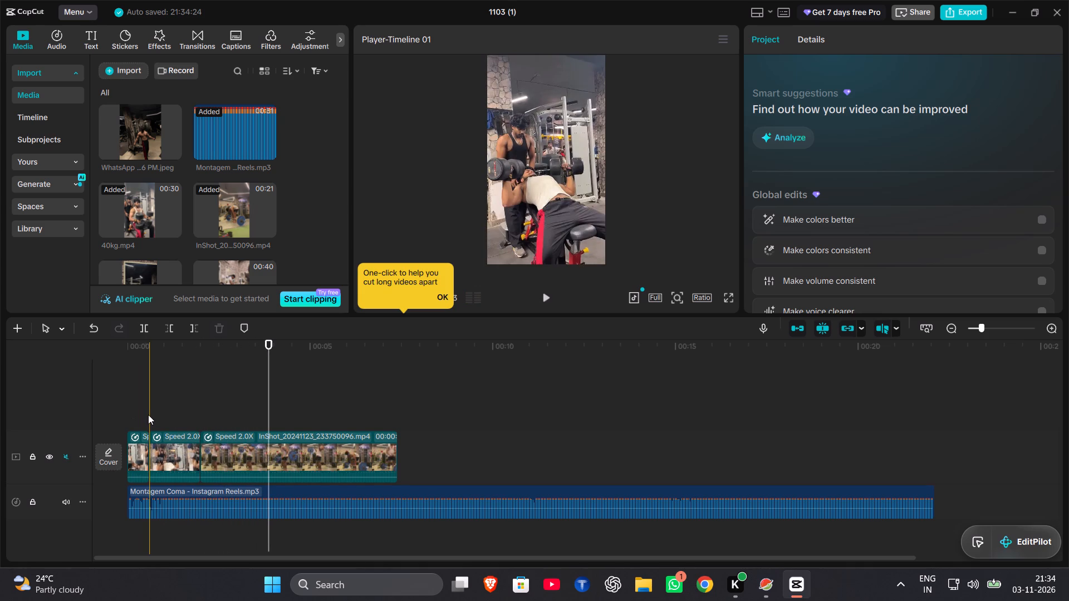
Play the second 40kg.mp4 piece into the InShot clip, split the InShot clip at 00:00:04:01, and delete the part after the cut.
key("space")
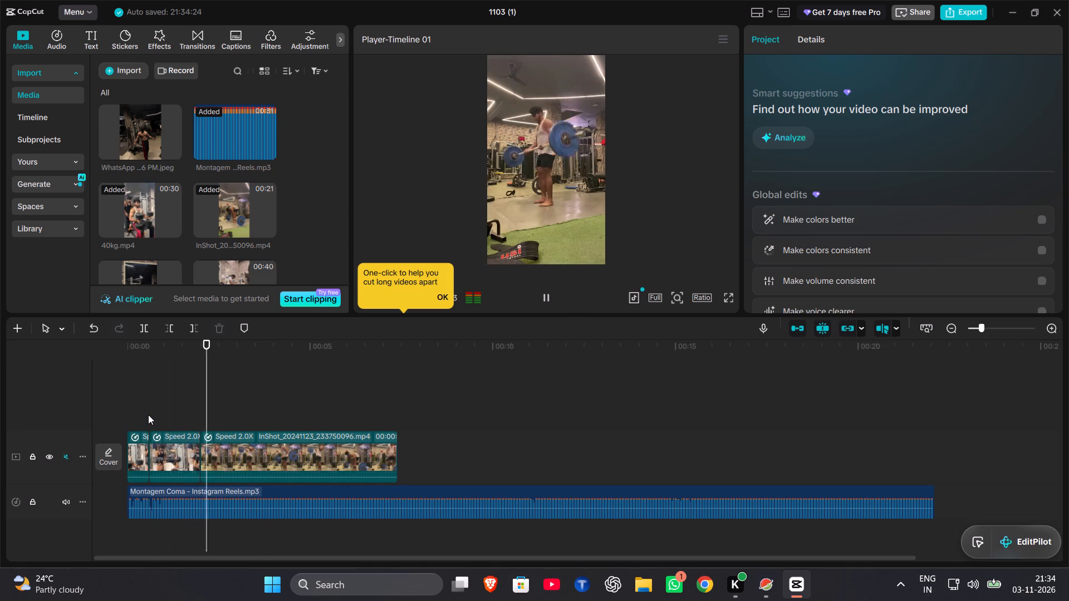
key("space")
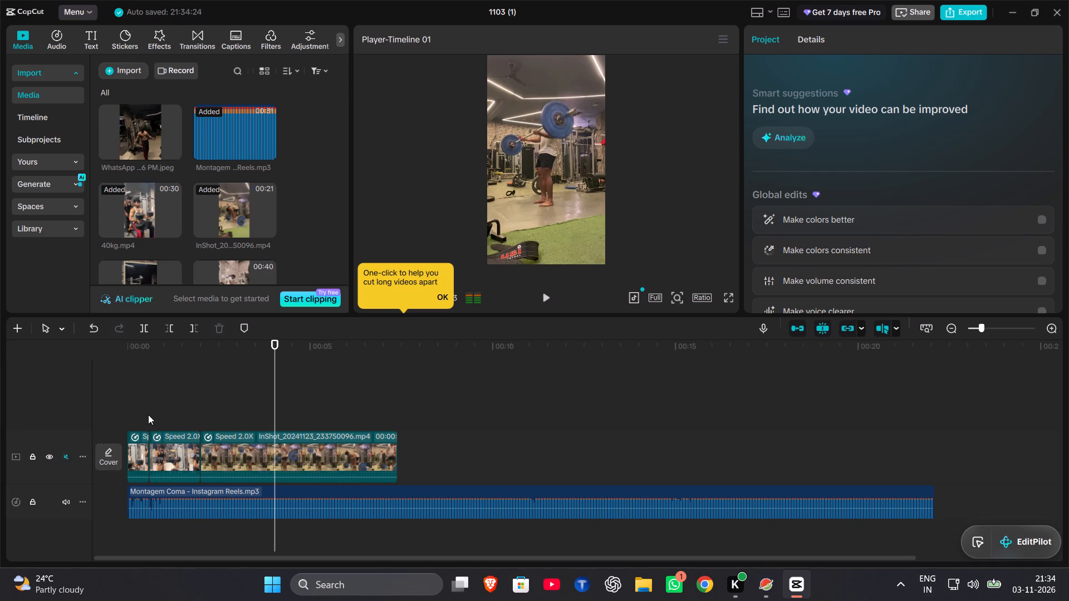
left_click(275, 438)
left_click(143, 328)
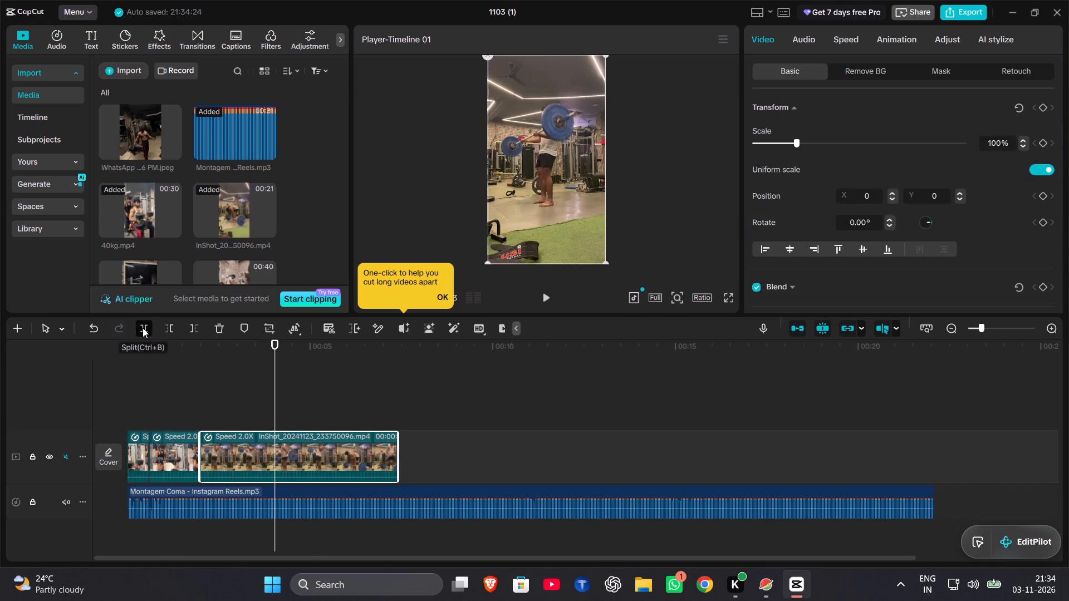
key("BackSpace")
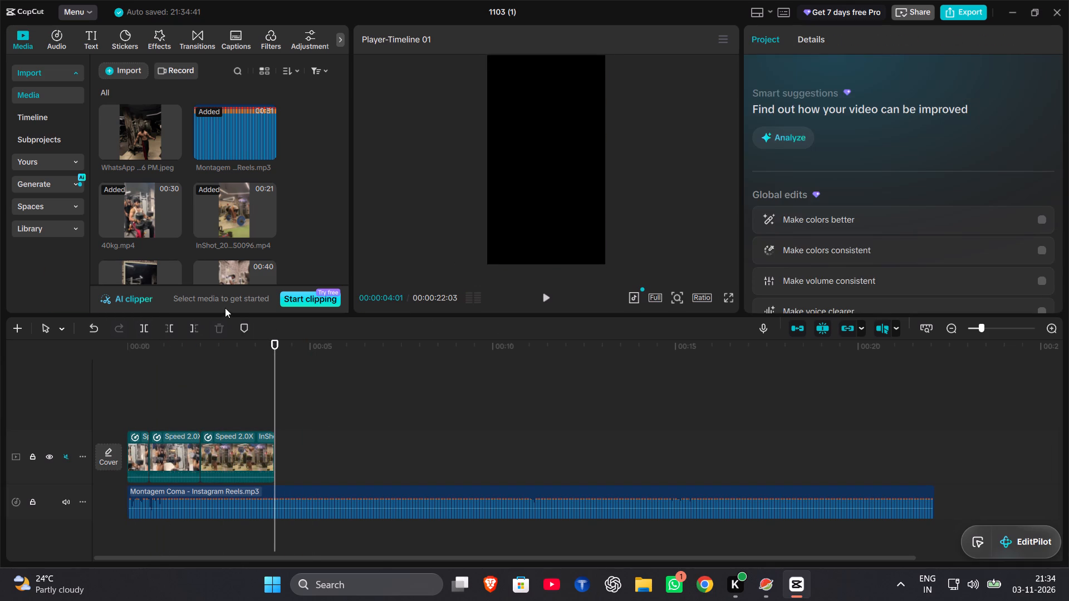
Add VN20250102_190203.mp4 from the imported media to the video track directly after the InShot clip.
scroll(185, 186, "down", 2)
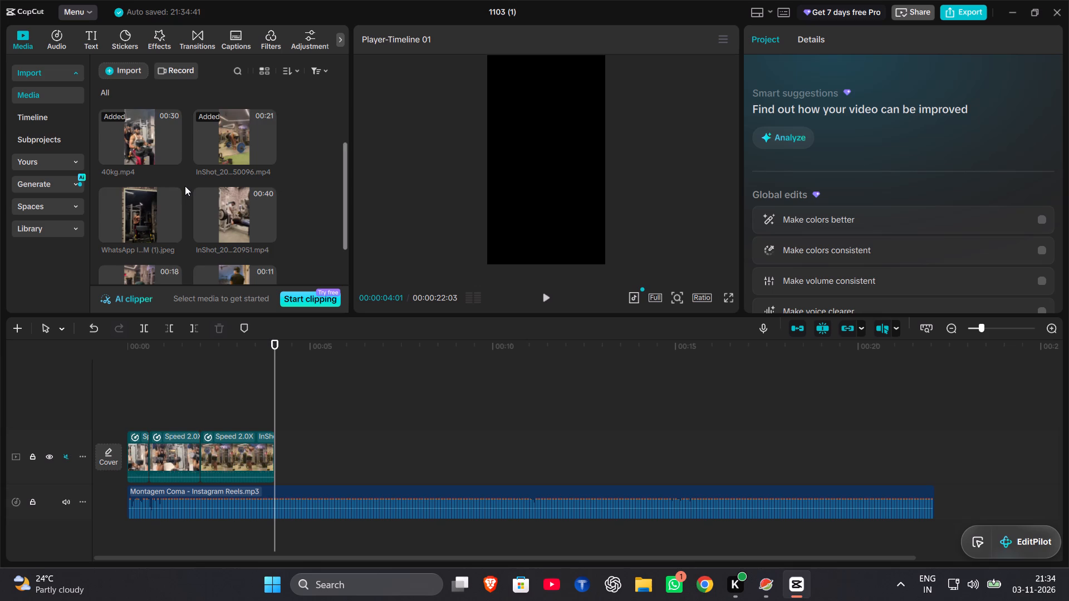
scroll(185, 186, "down", 1)
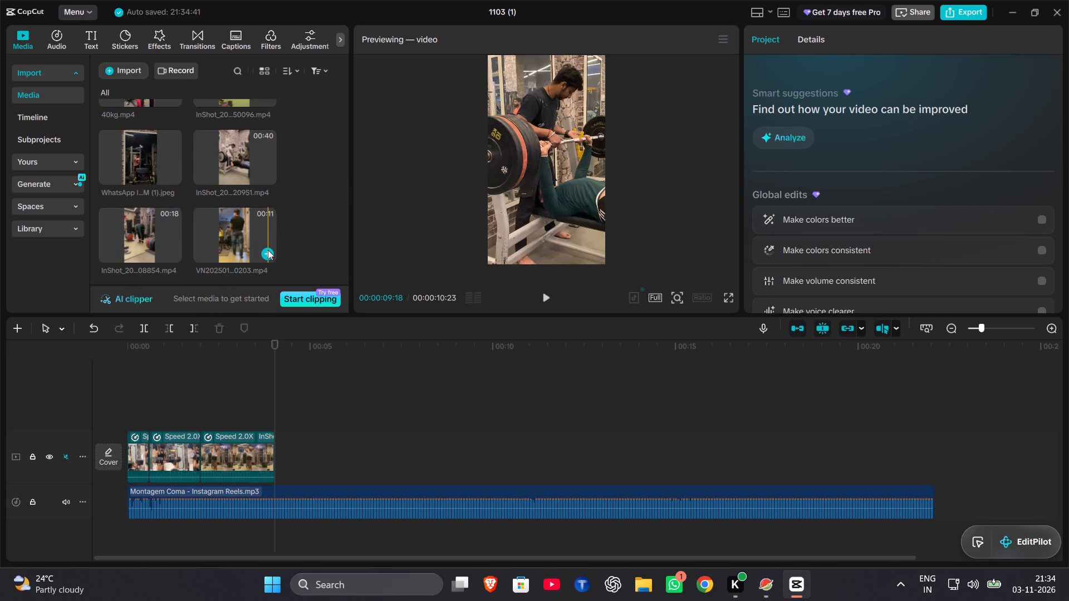
left_click(268, 250)
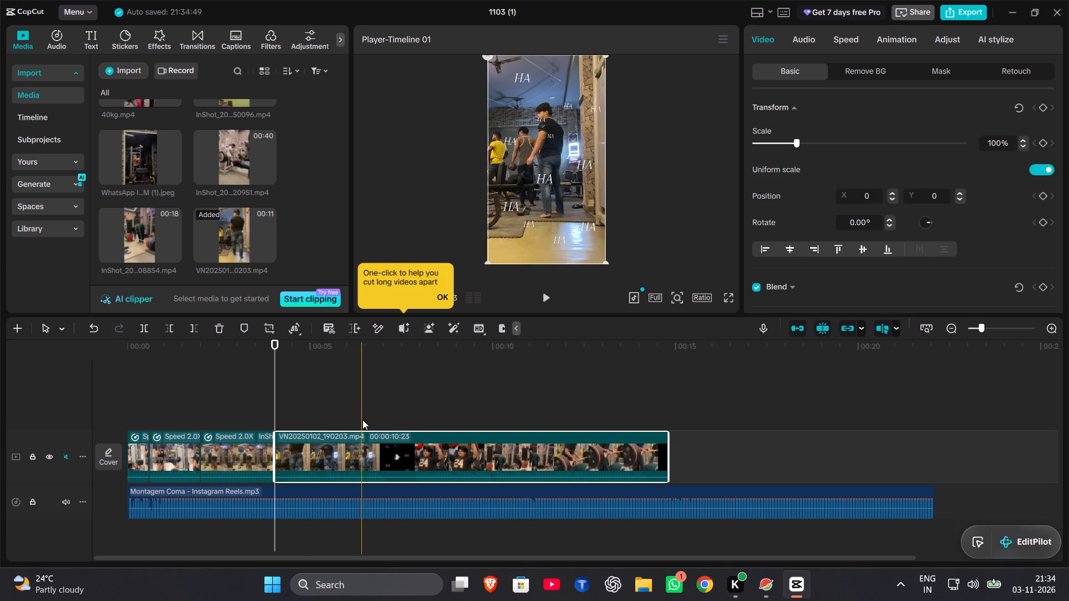
Split the VN20250102_190203.mp4 clip about 3.9 s after its start, at the shoulder press shot, and delete the part before the cut.
left_click(416, 425)
left_click(426, 452)
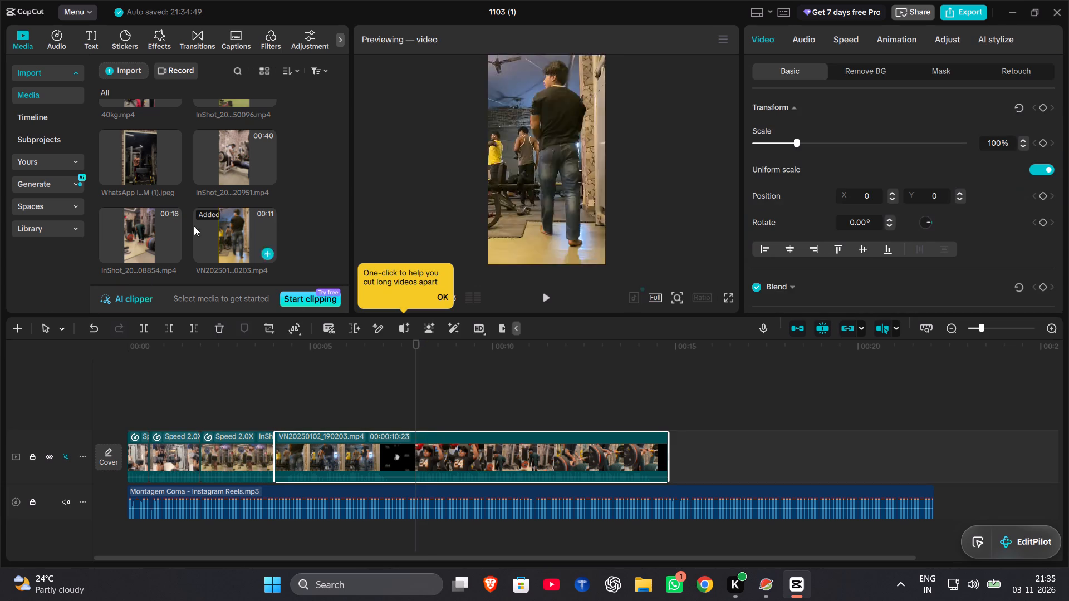
left_click(145, 328)
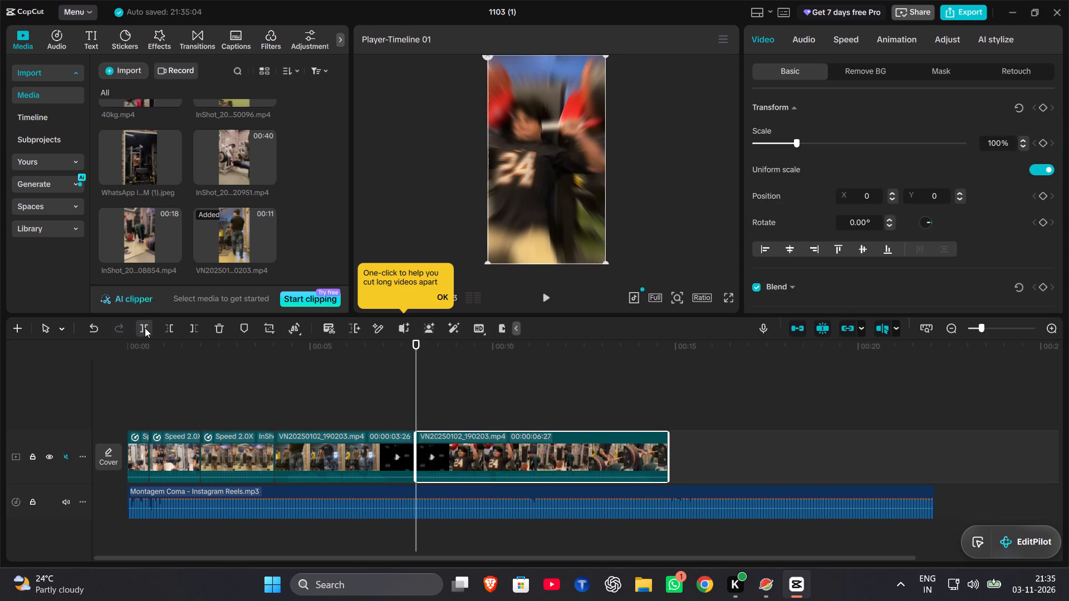
left_click(331, 448)
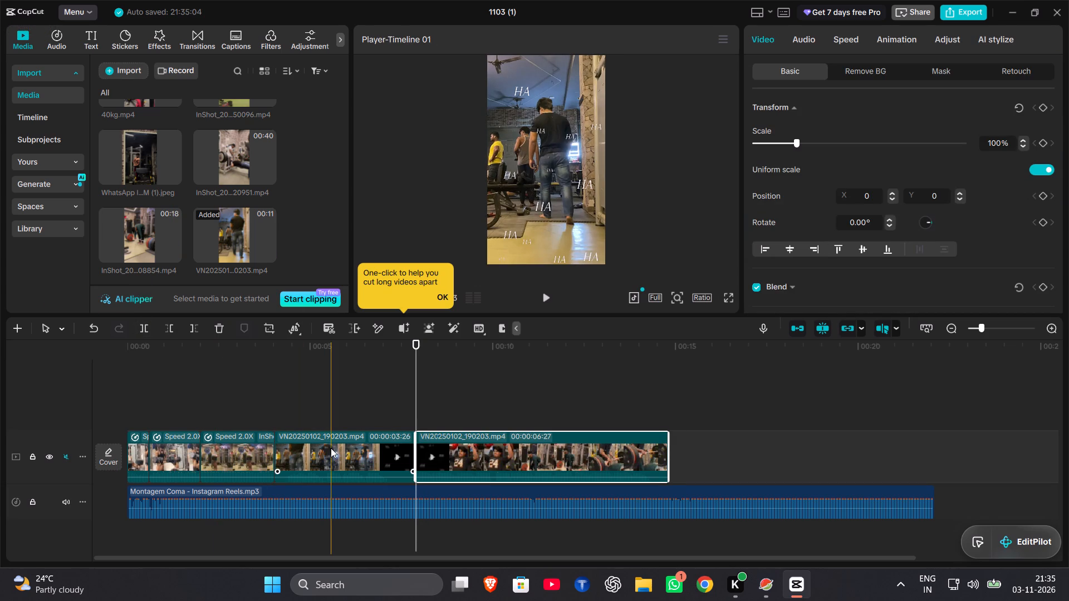
key("BackSpace")
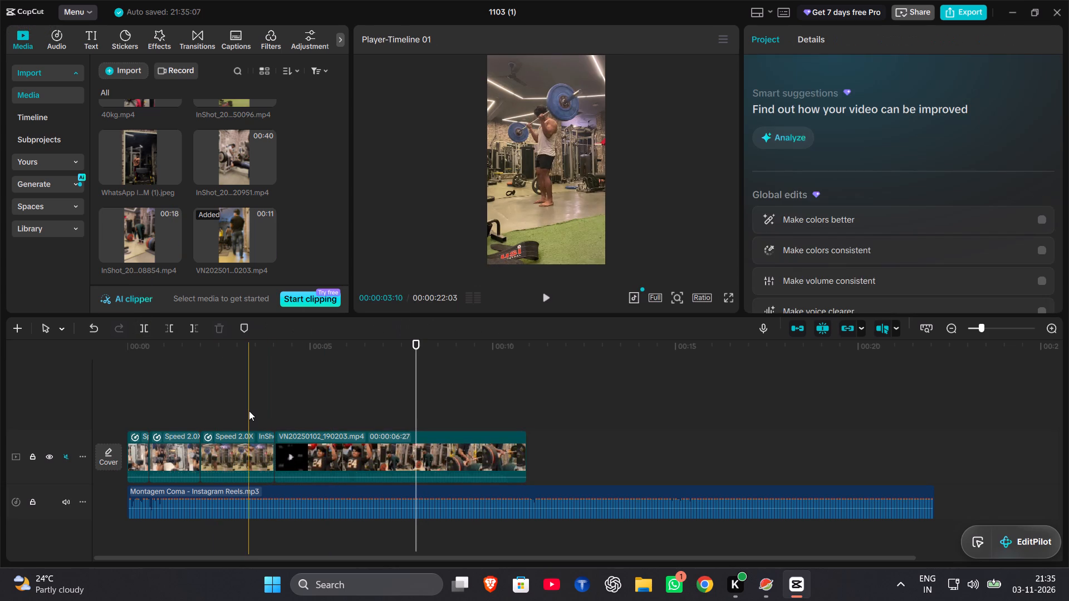
Turn off timeline snapping and play from 00:00:03:10 in the InShot clip through the VN20250102_190203.mp4 clip.
left_click(249, 411)
key("n")
key("space")
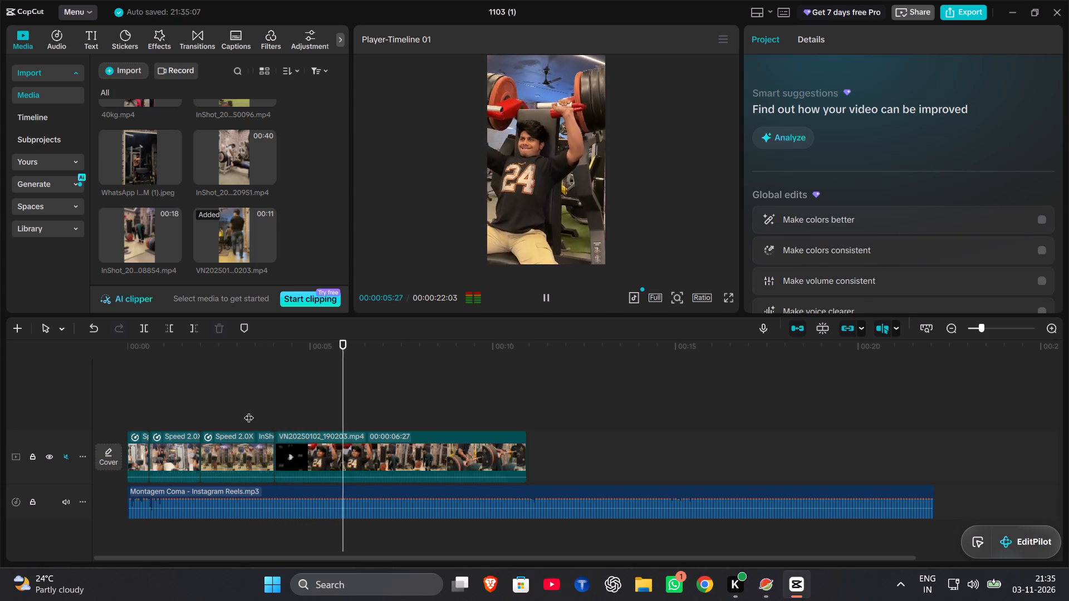
key("space")
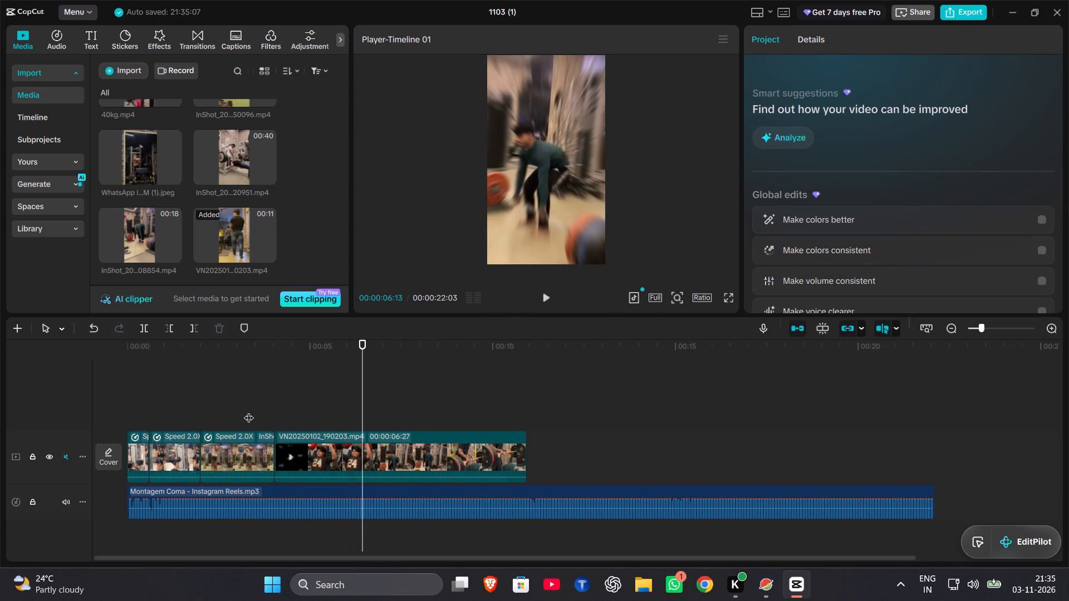
key("space")
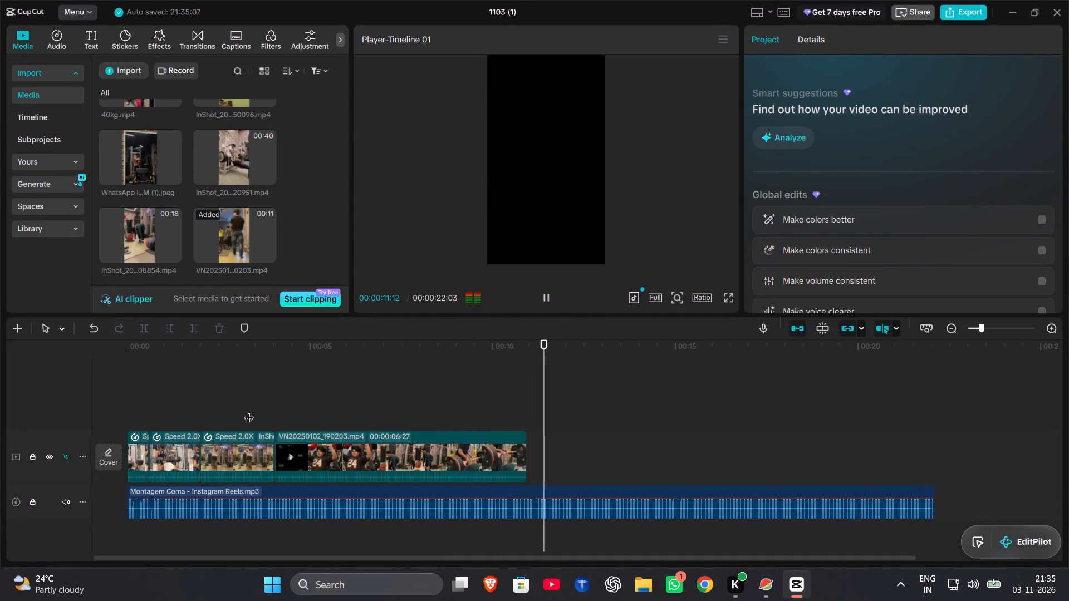
Split the Montagem Coma music track at the end of the VN20250102_190203.mp4 clip and delete the part after the cut.
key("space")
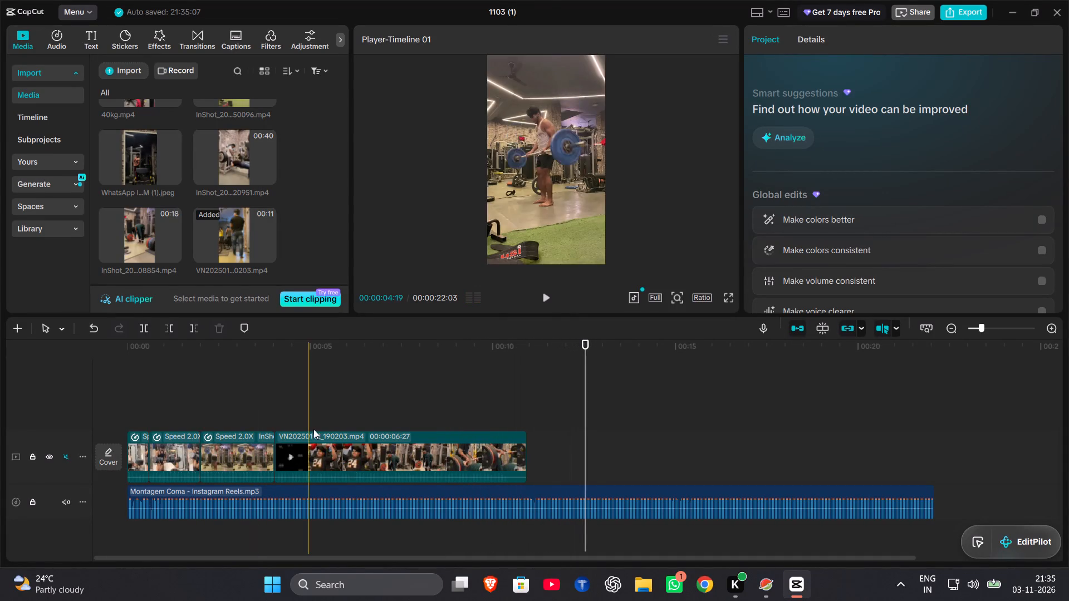
left_click_drag(545, 497, 529, 493)
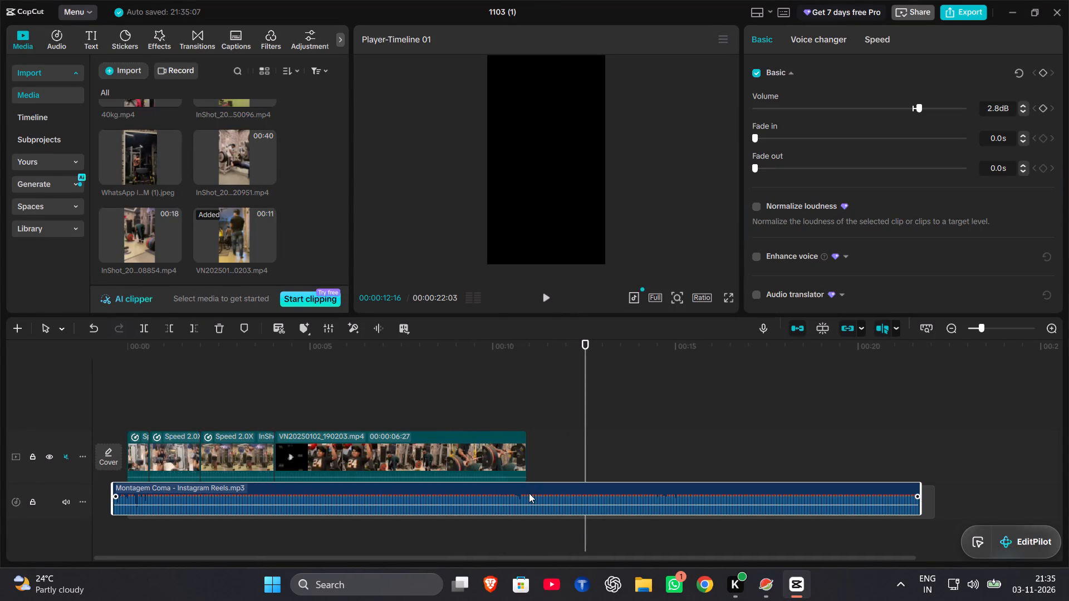
left_click_drag(529, 493, 534, 497)
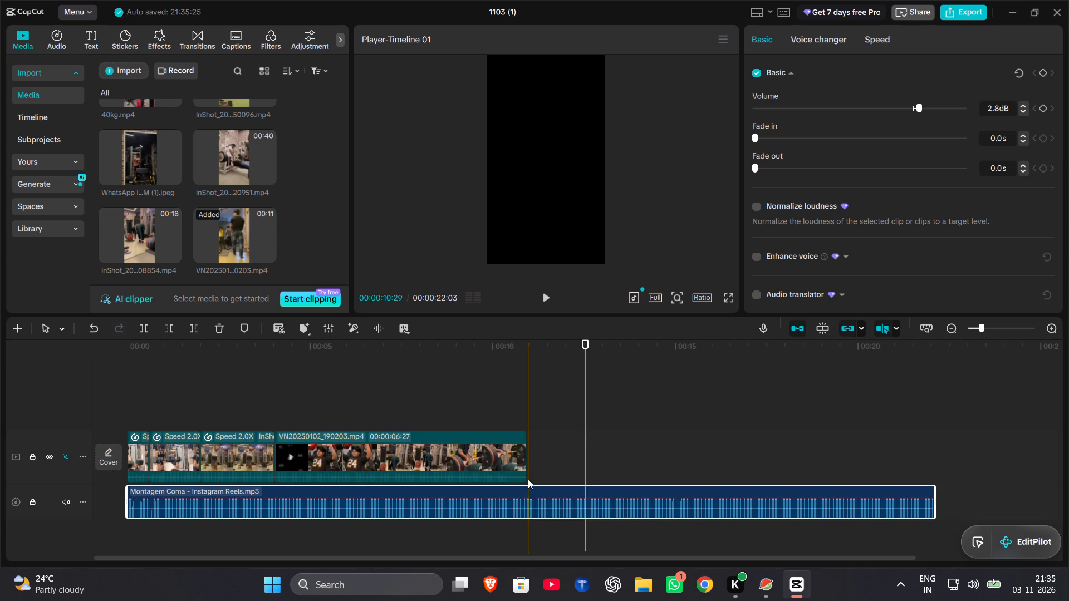
left_click(526, 479)
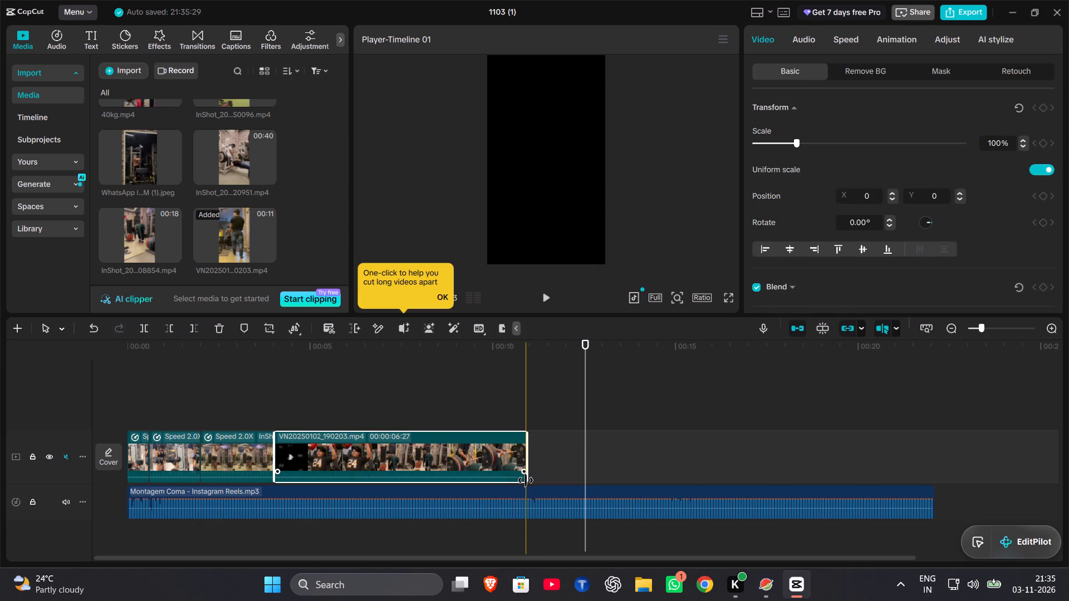
left_click(528, 524)
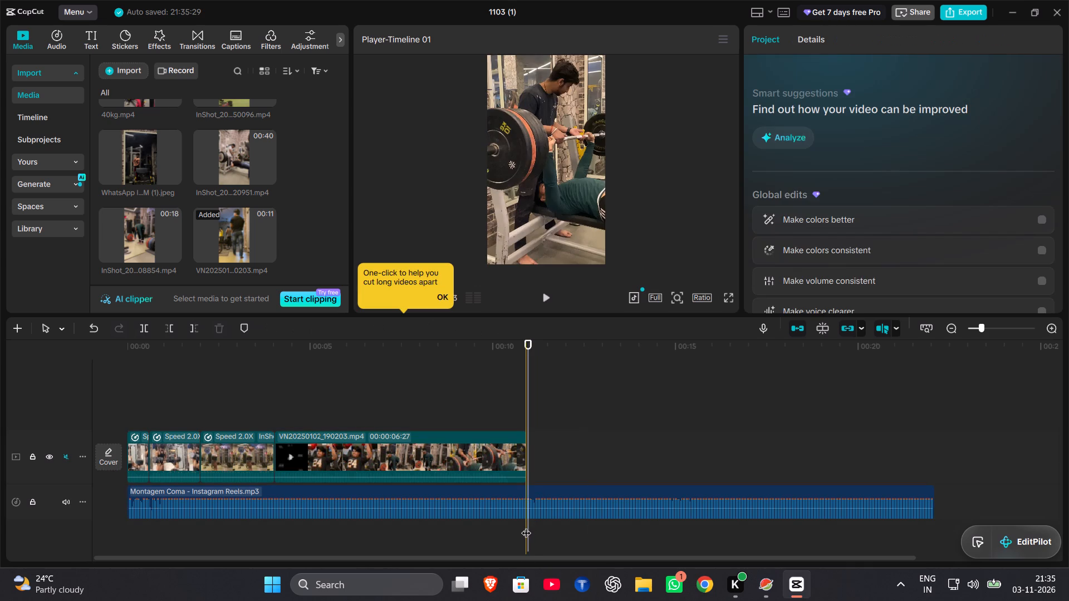
left_click(526, 526)
left_click(525, 508)
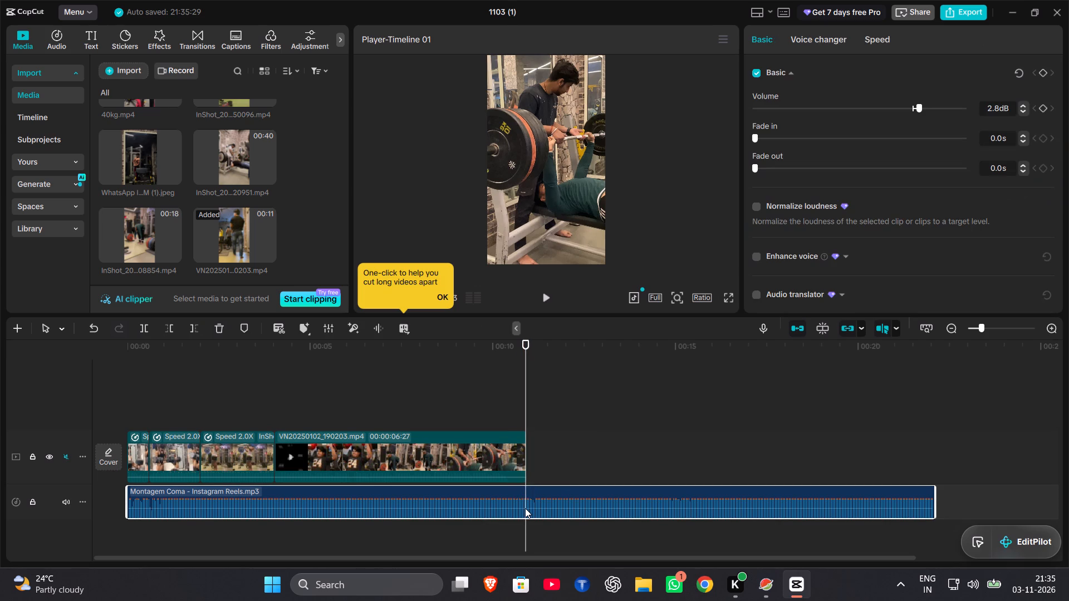
left_click(145, 331)
key("BackSpace")
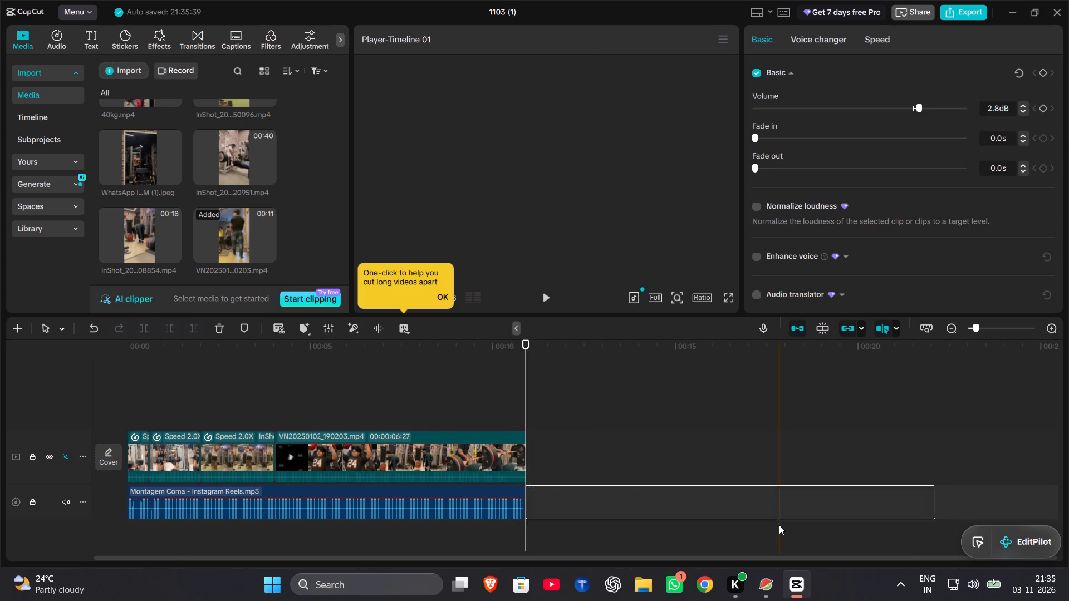
Play the whole edit from the start of the timeline to review the clips against the shortened music.
left_click(132, 425)
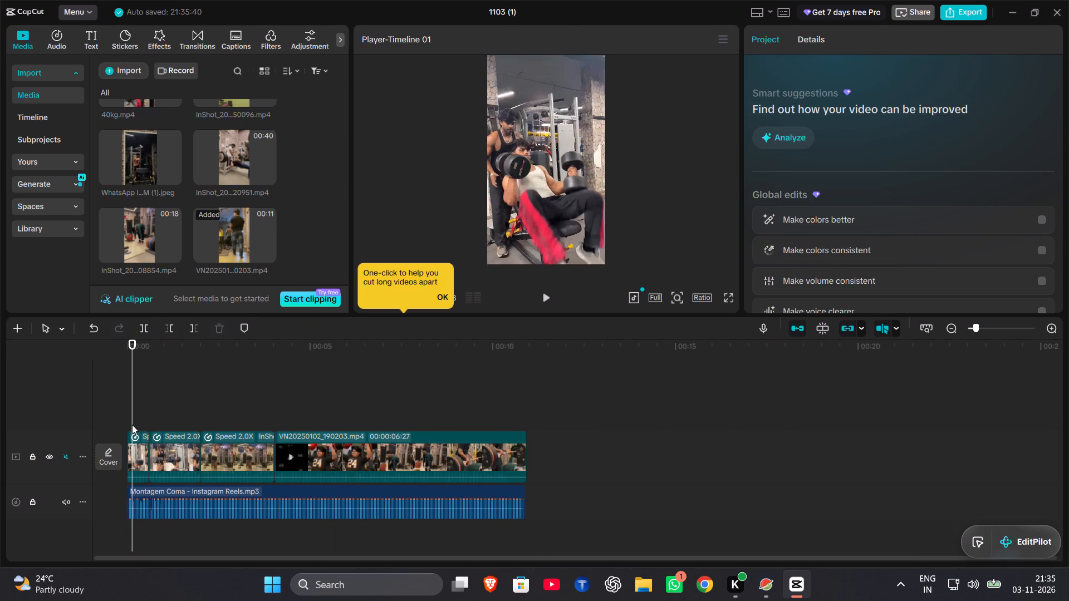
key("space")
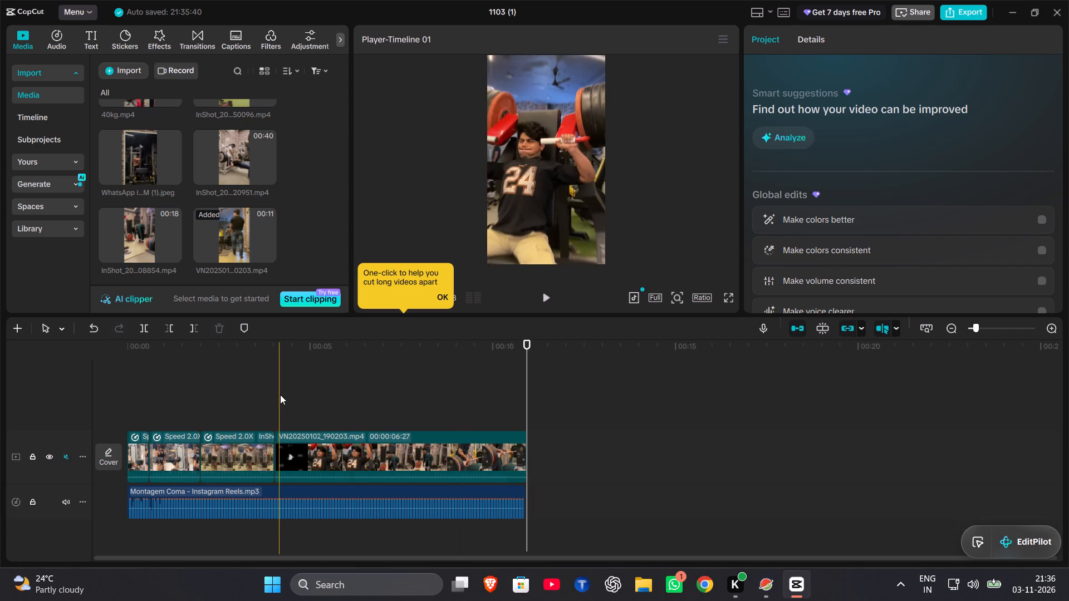
Play the whole timeline from the beginning to check the edit against the music.
left_click(119, 394)
key("space")
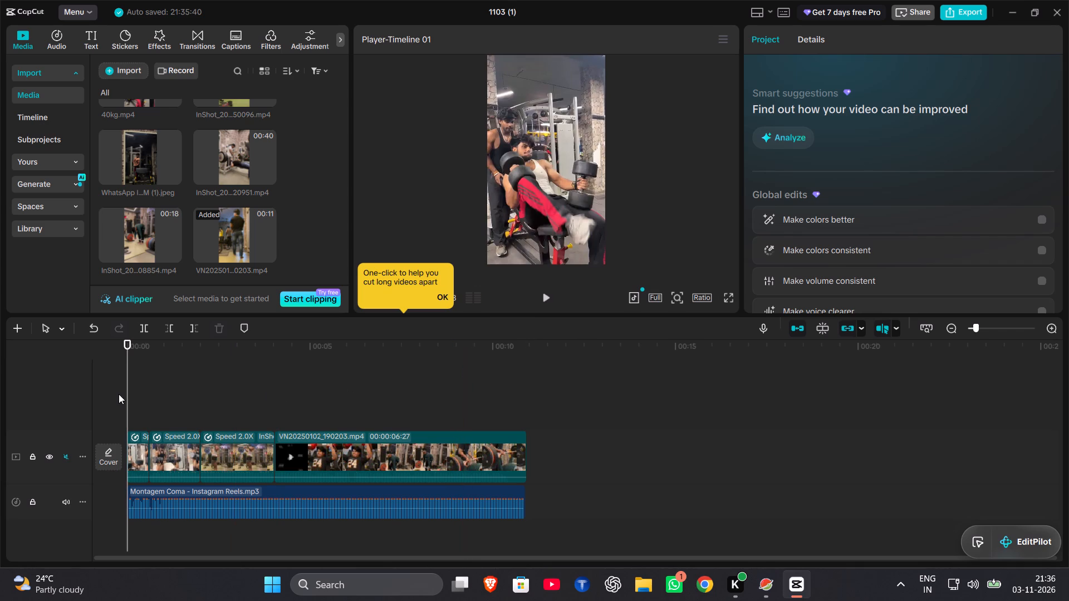
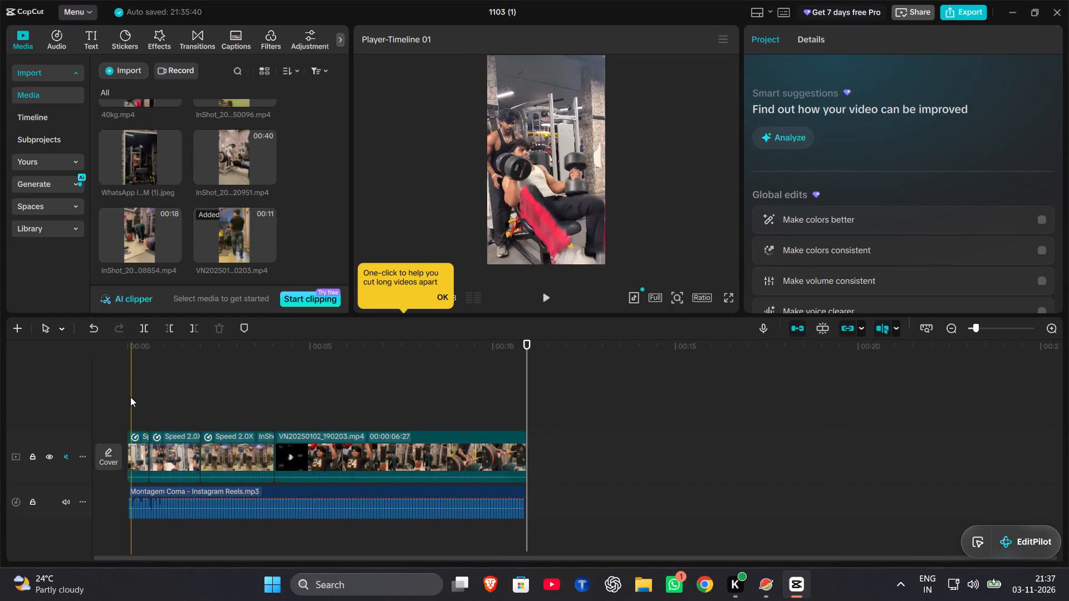
Play the timeline again from the beginning through the bench press shot in the VN20250102_190203.mp4 clip, then stop playback.
left_click(126, 396)
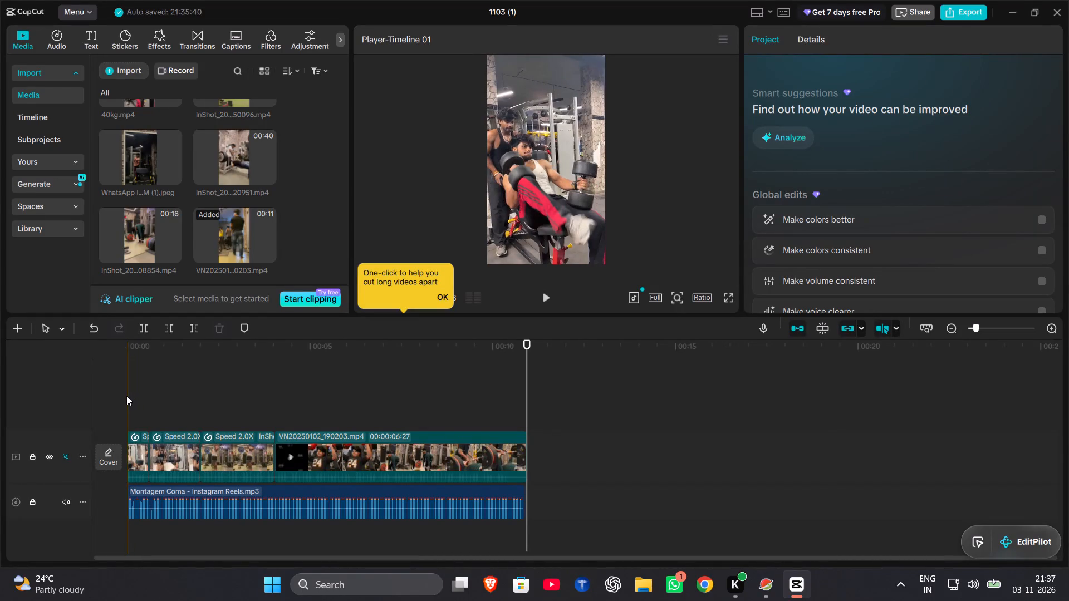
left_click(128, 396)
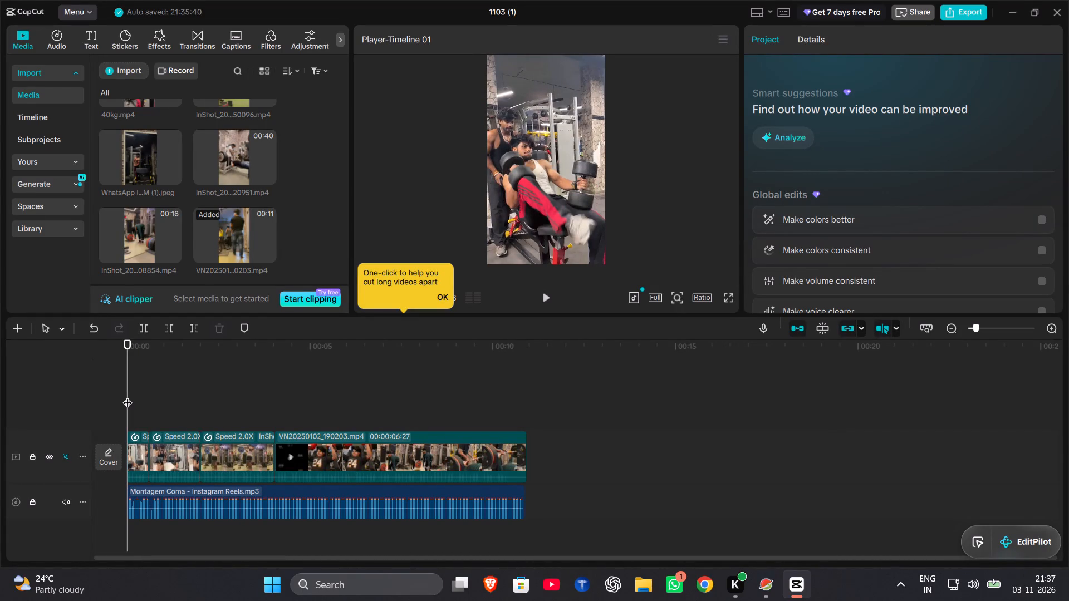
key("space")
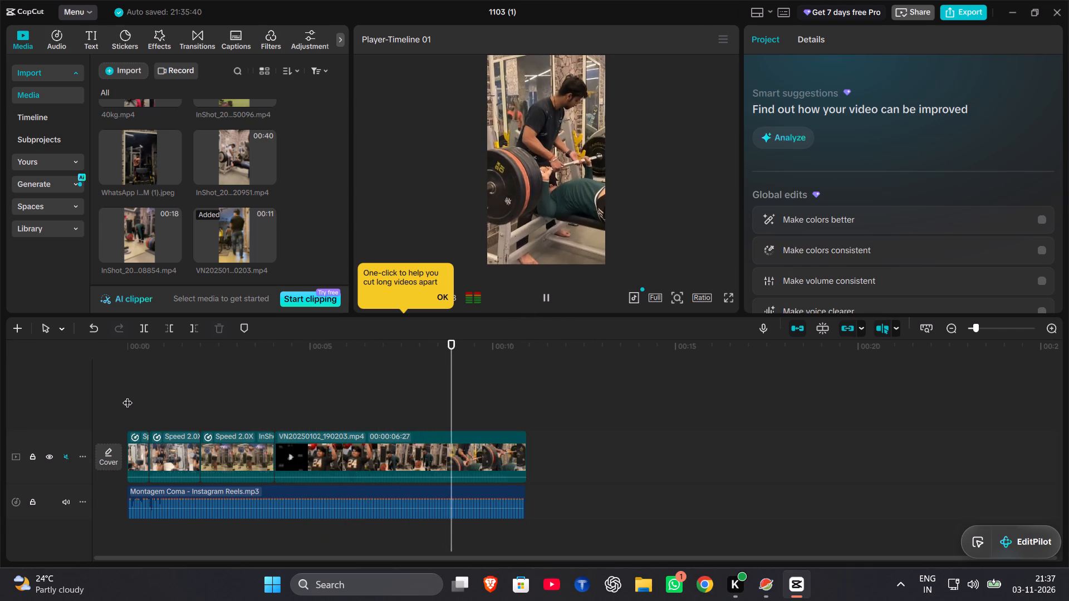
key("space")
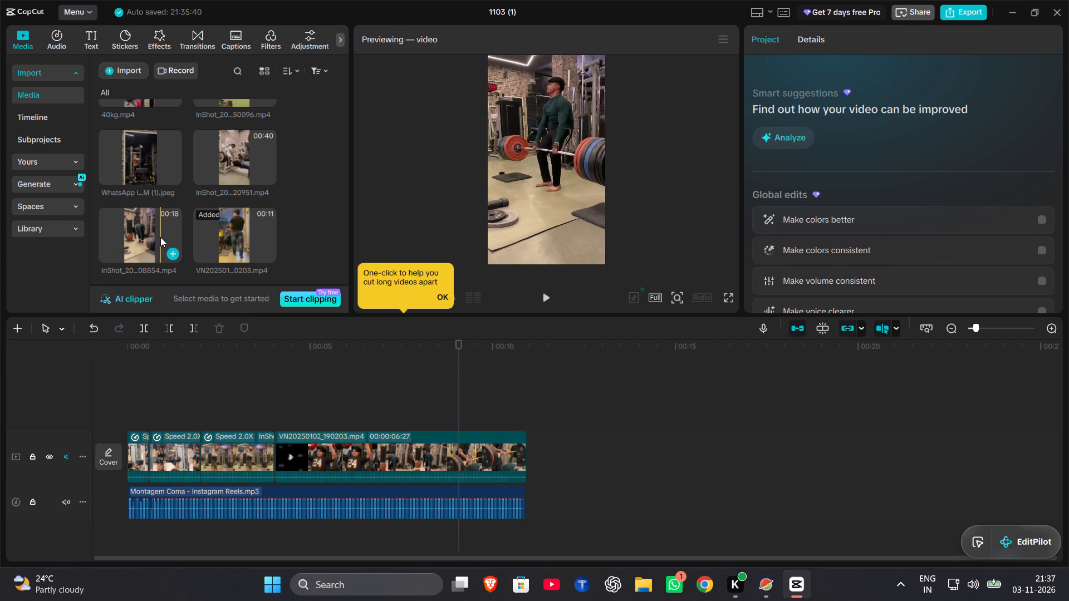
Look through the imported media, from the InShot clips back up to 40kg.mp4.
scroll(160, 237, "up", 2)
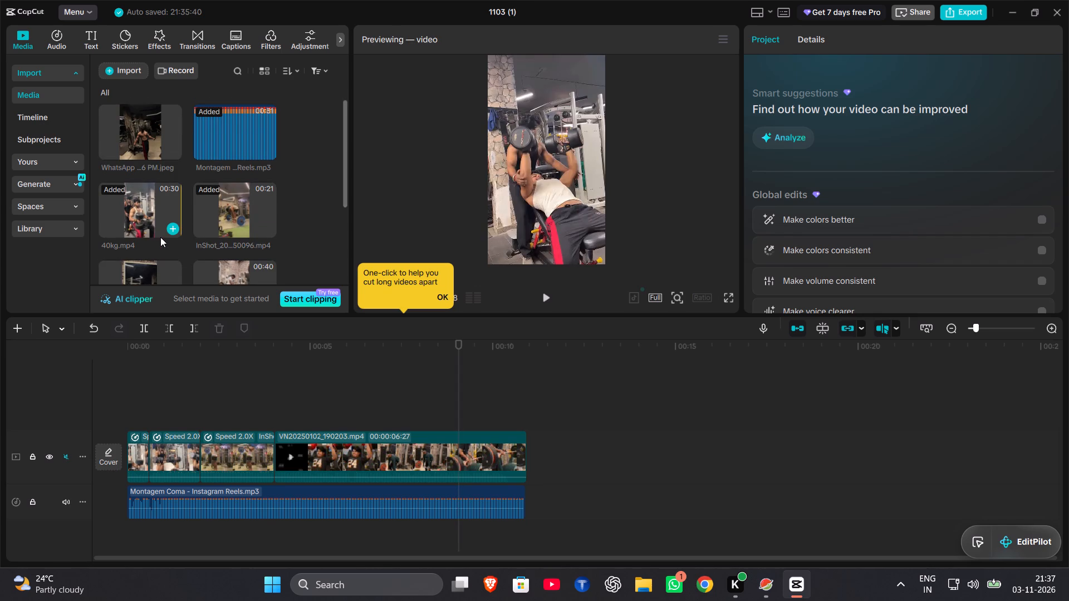
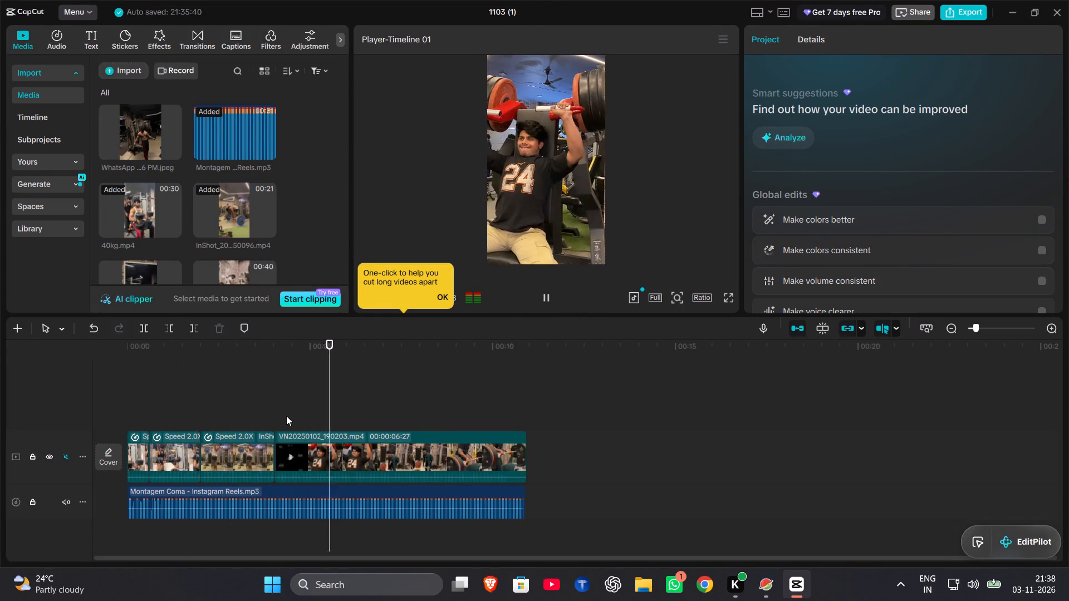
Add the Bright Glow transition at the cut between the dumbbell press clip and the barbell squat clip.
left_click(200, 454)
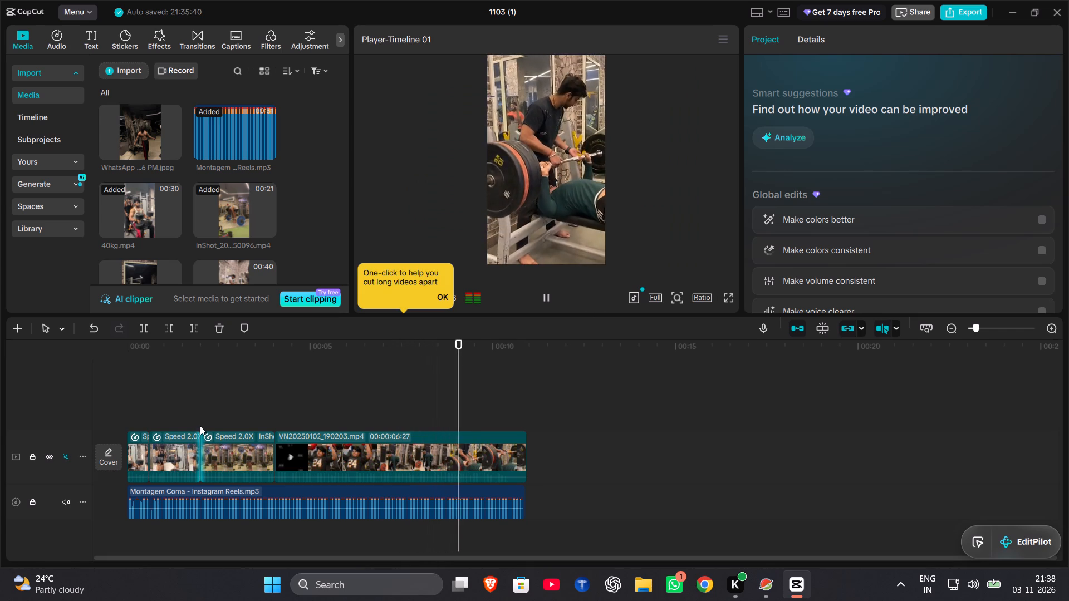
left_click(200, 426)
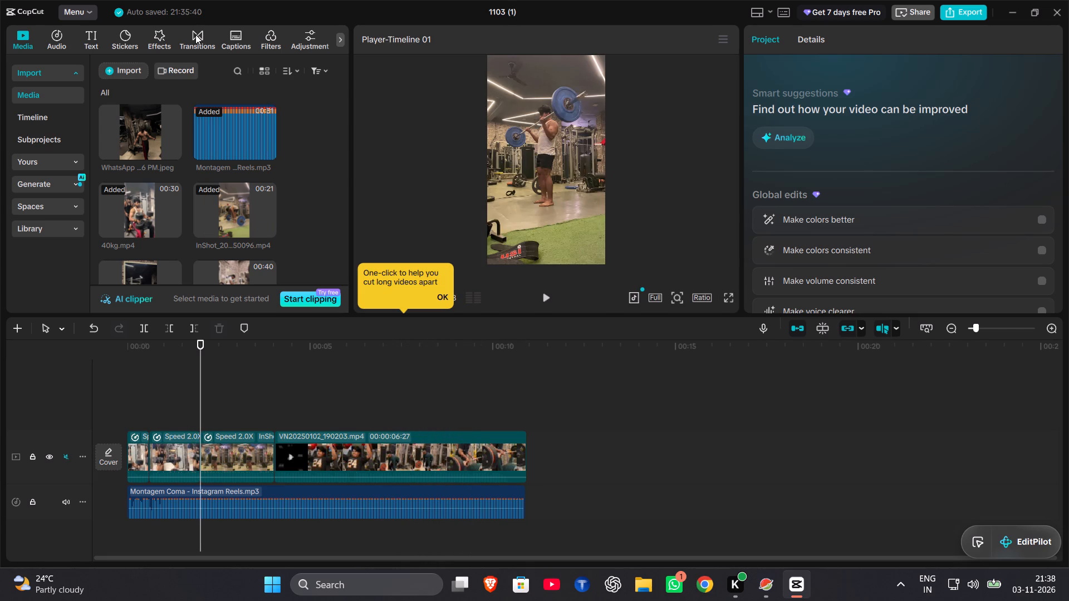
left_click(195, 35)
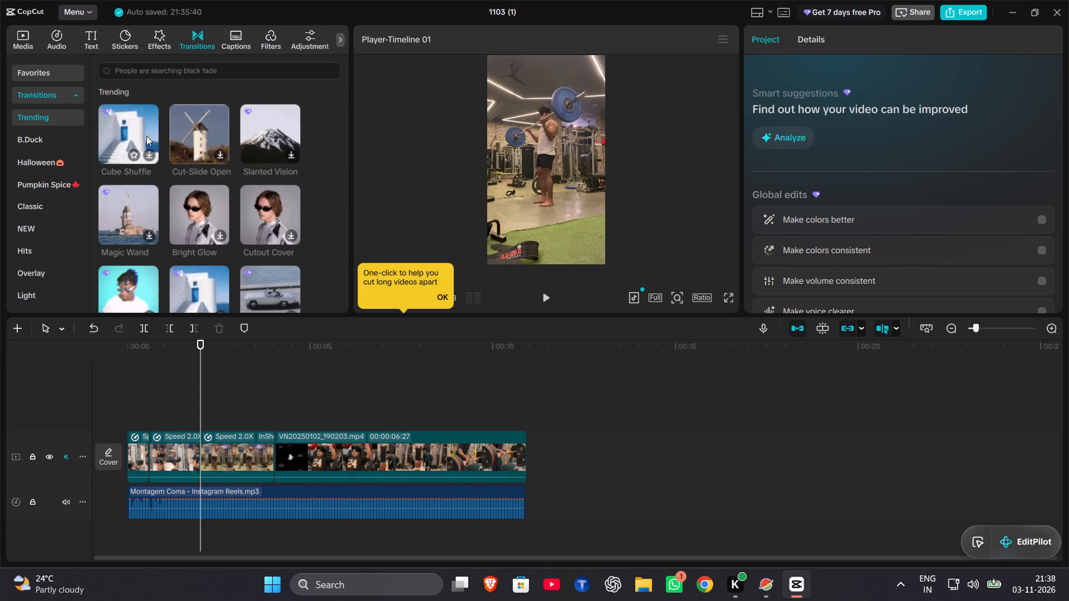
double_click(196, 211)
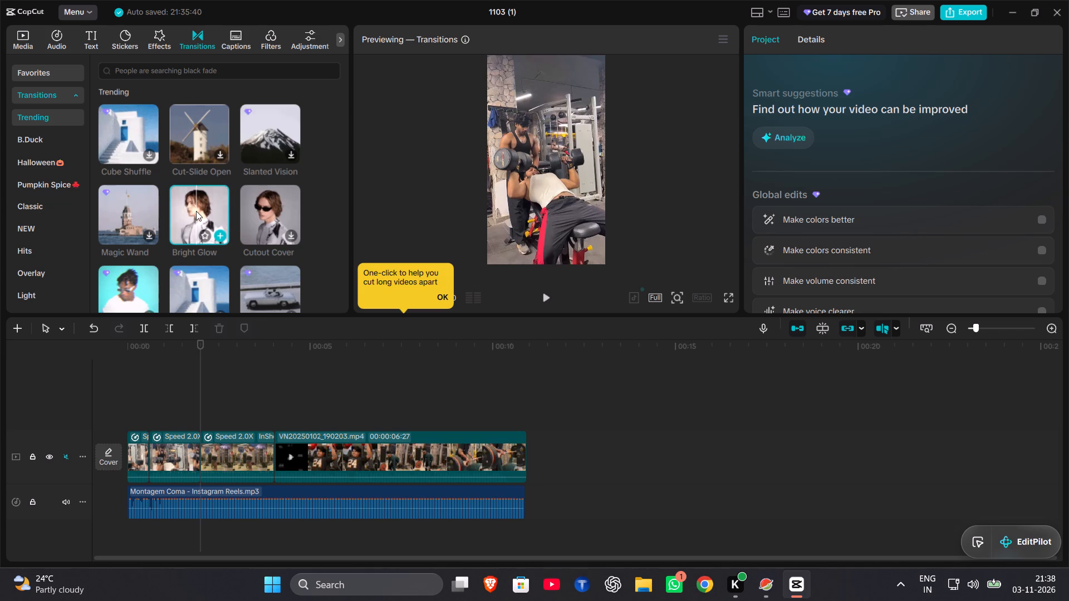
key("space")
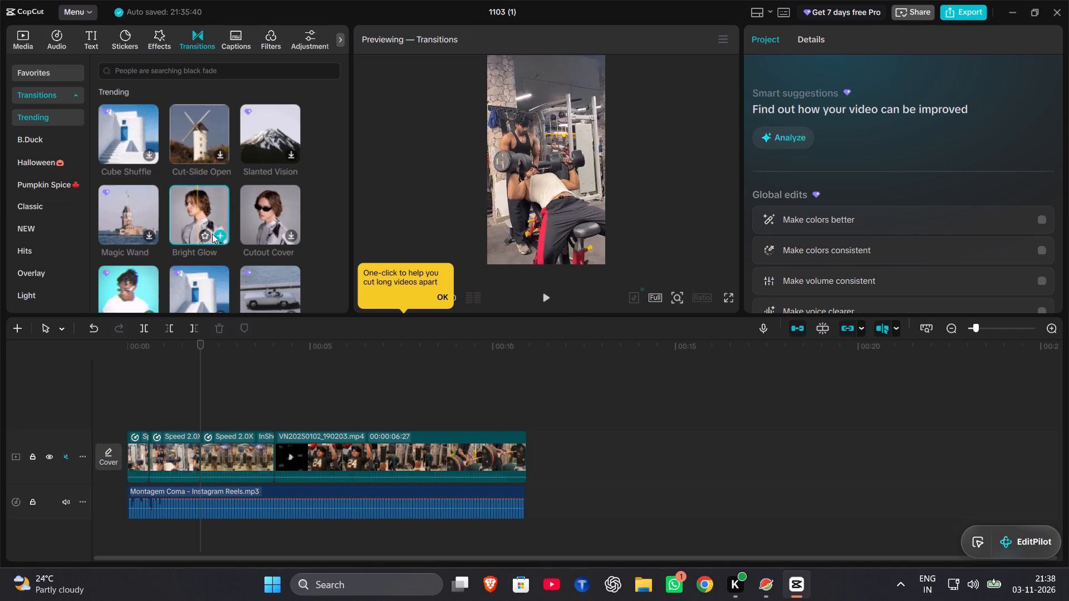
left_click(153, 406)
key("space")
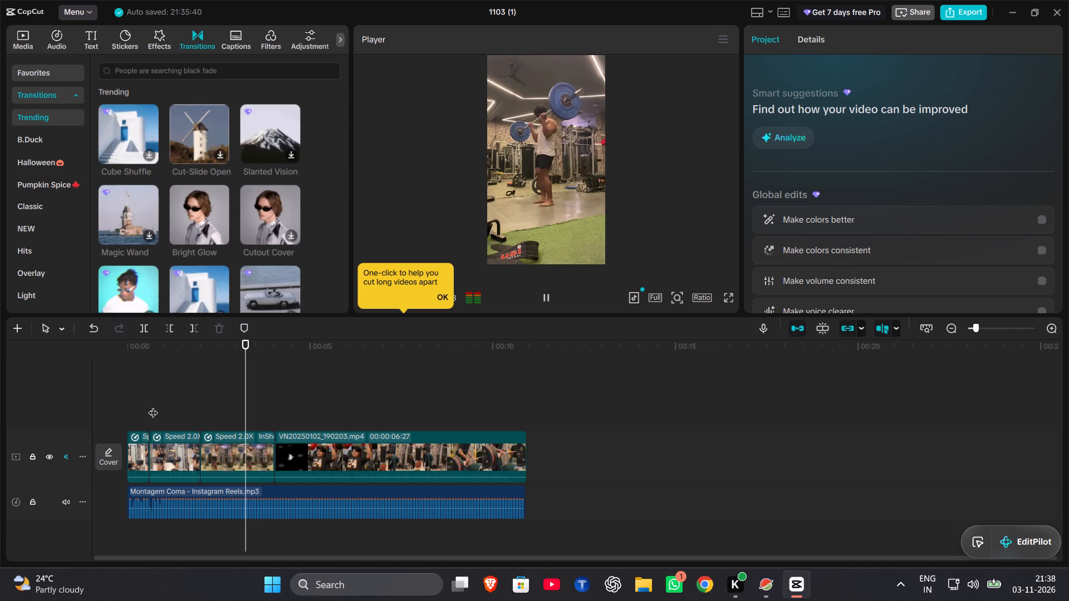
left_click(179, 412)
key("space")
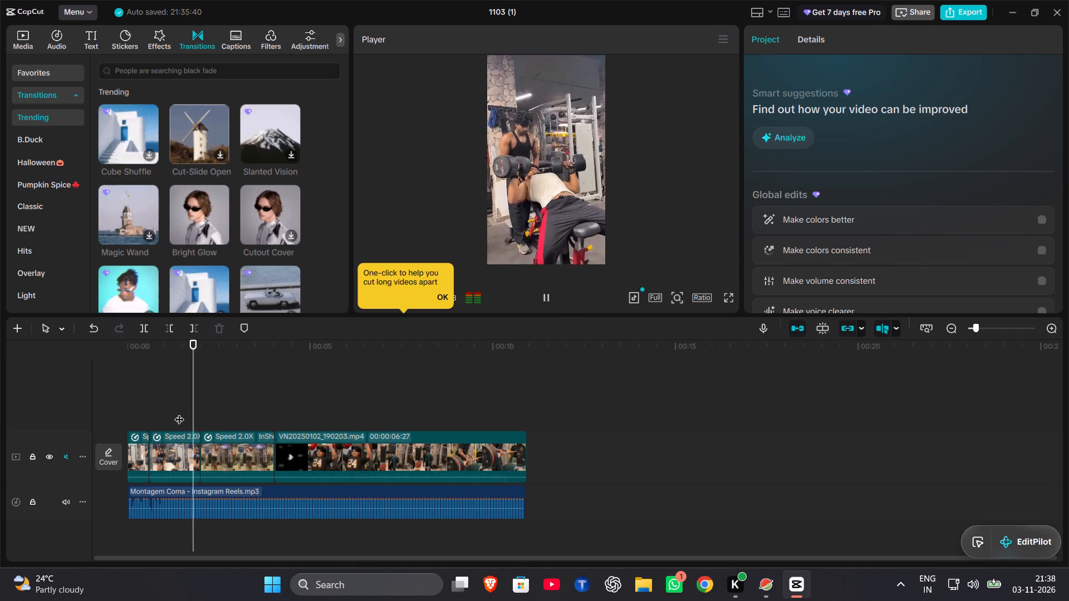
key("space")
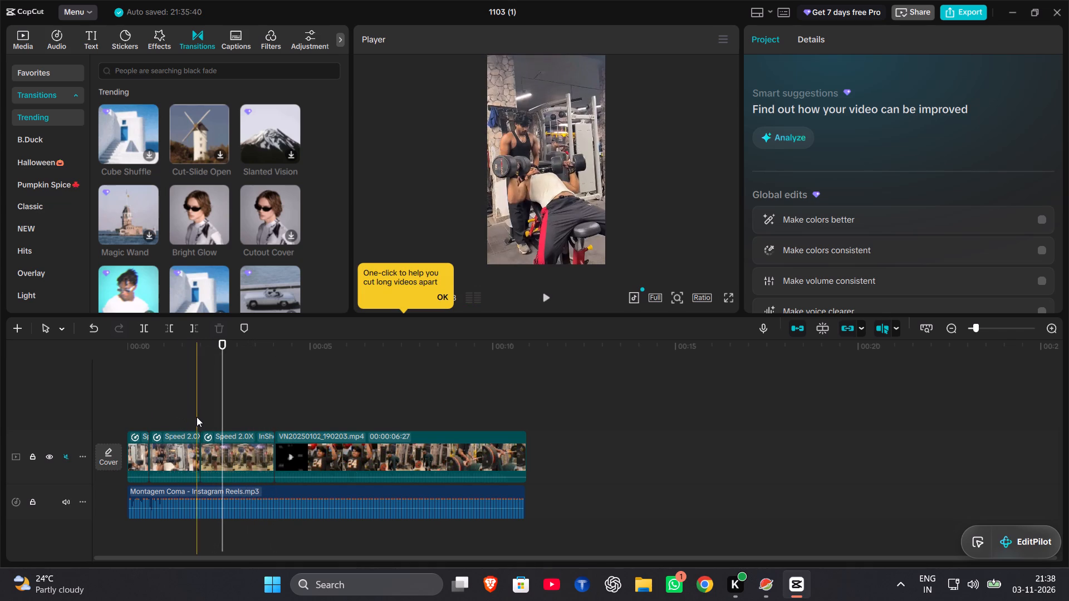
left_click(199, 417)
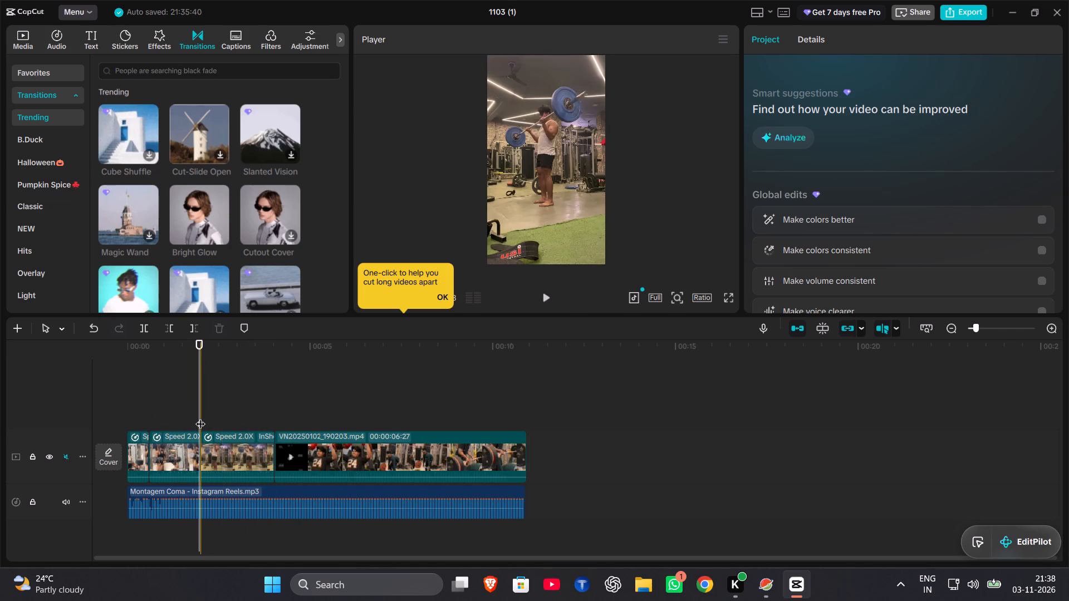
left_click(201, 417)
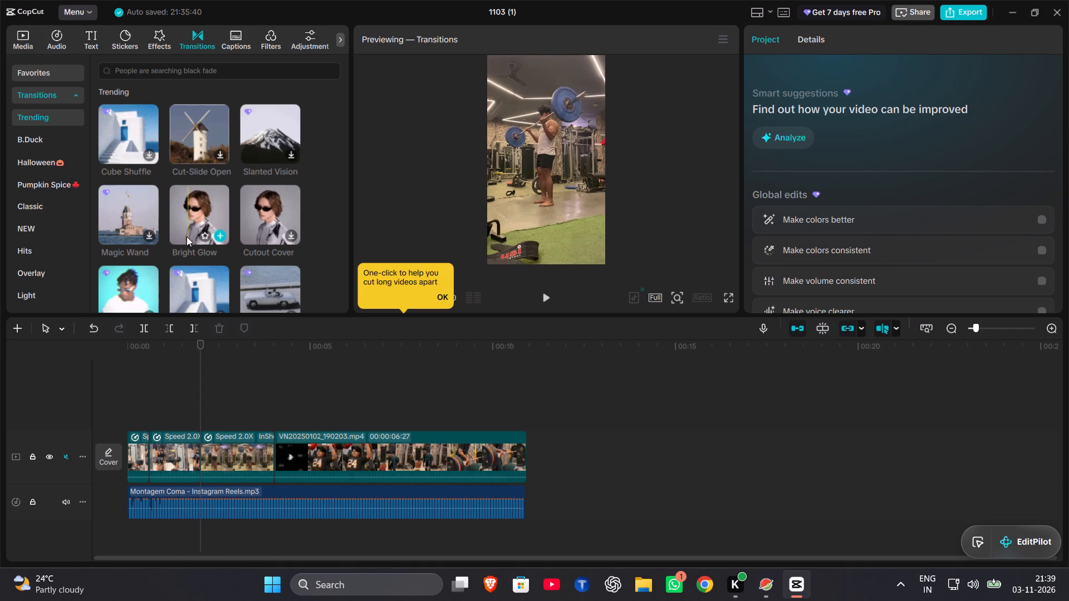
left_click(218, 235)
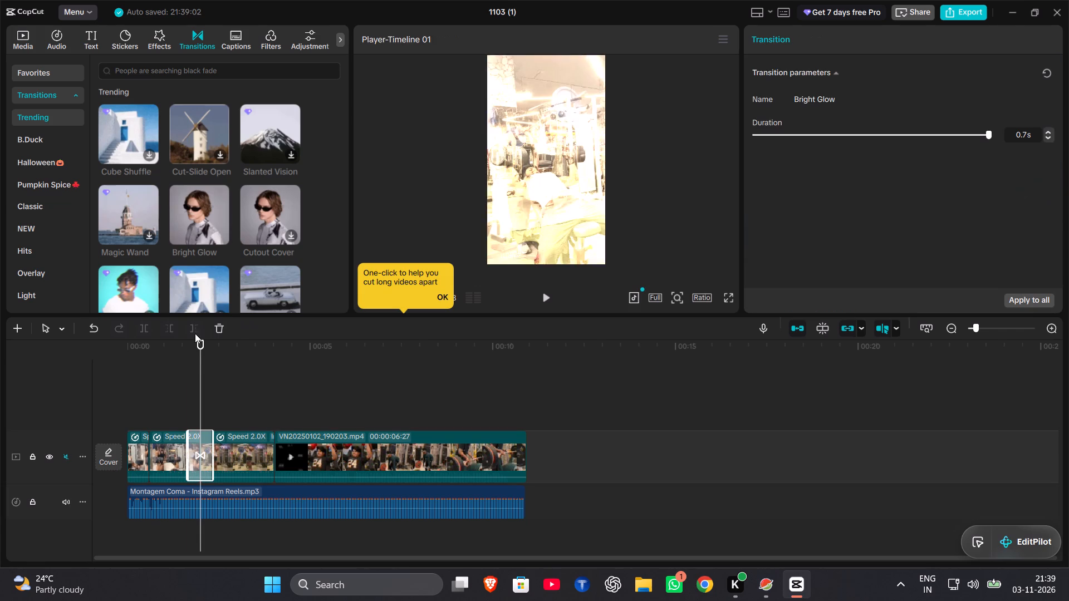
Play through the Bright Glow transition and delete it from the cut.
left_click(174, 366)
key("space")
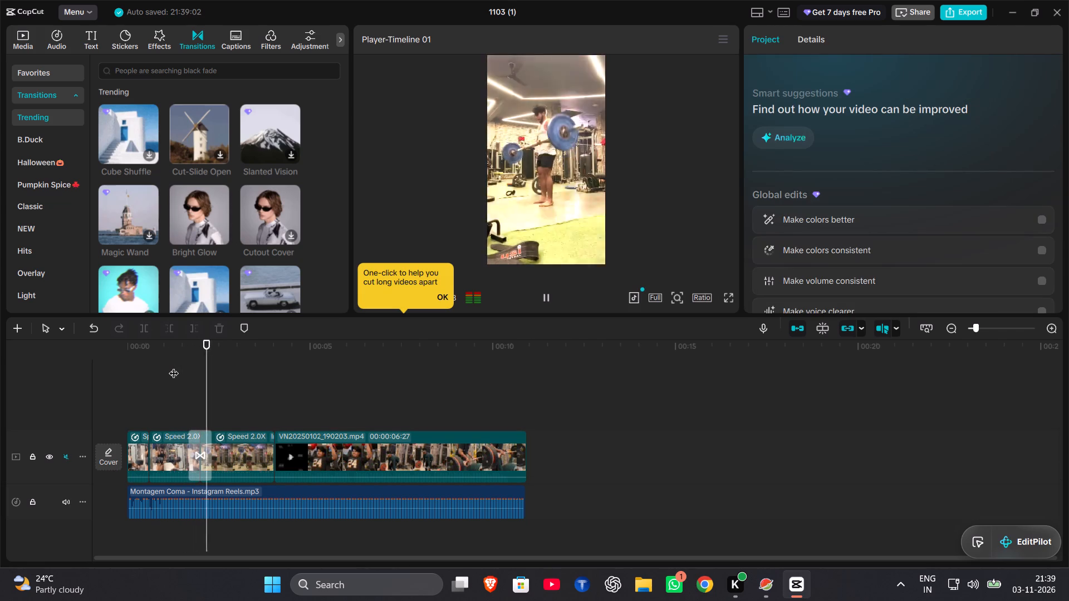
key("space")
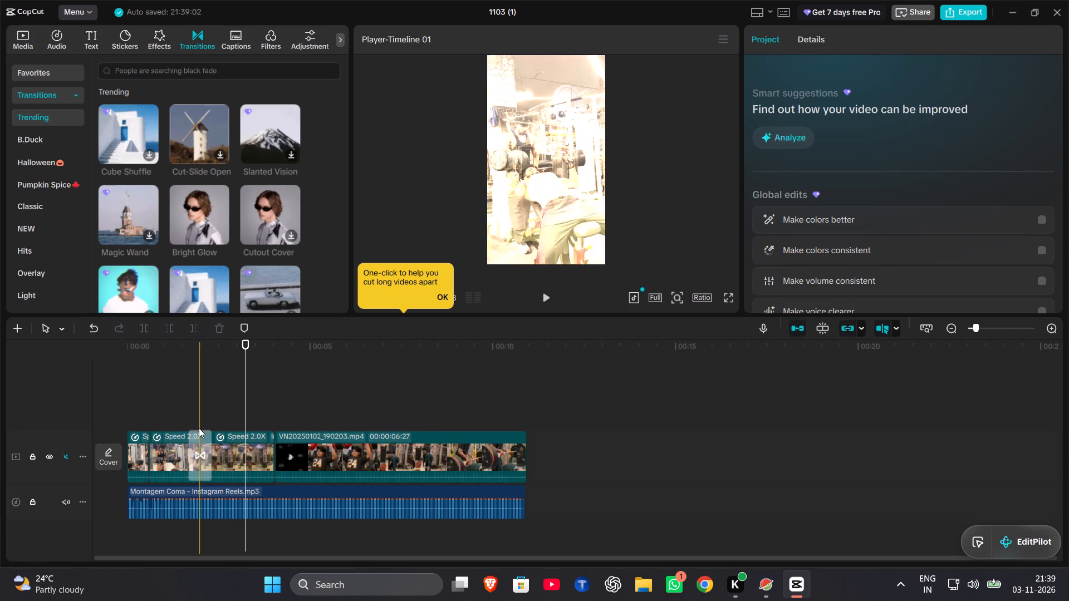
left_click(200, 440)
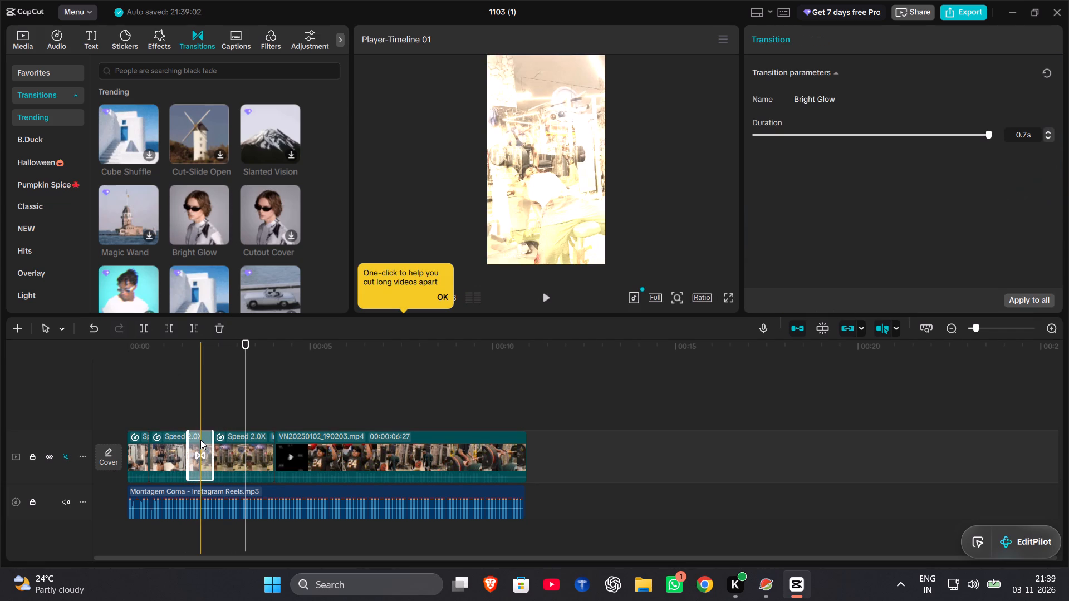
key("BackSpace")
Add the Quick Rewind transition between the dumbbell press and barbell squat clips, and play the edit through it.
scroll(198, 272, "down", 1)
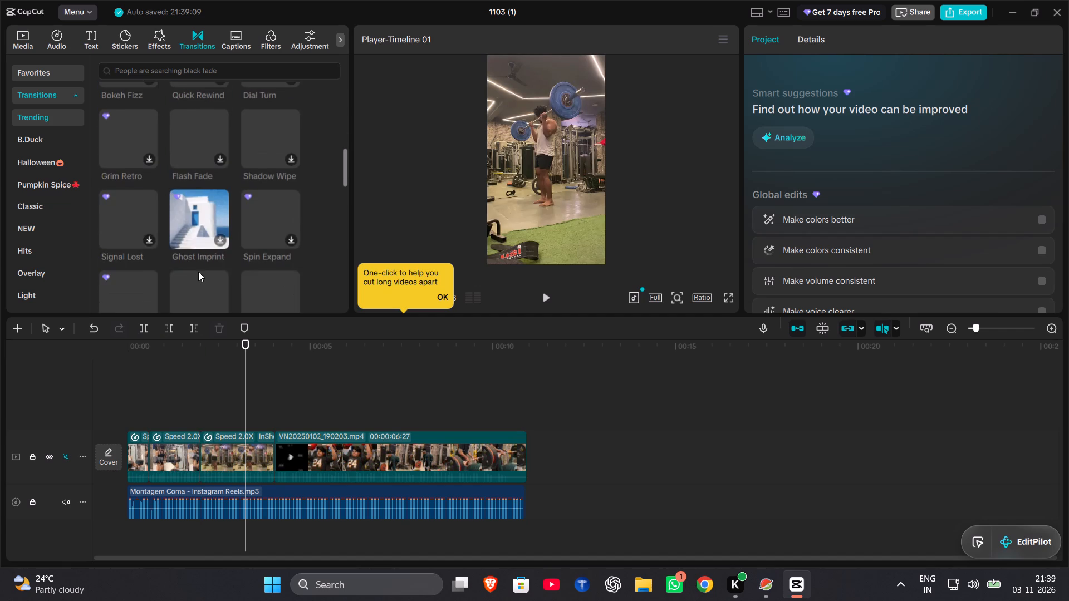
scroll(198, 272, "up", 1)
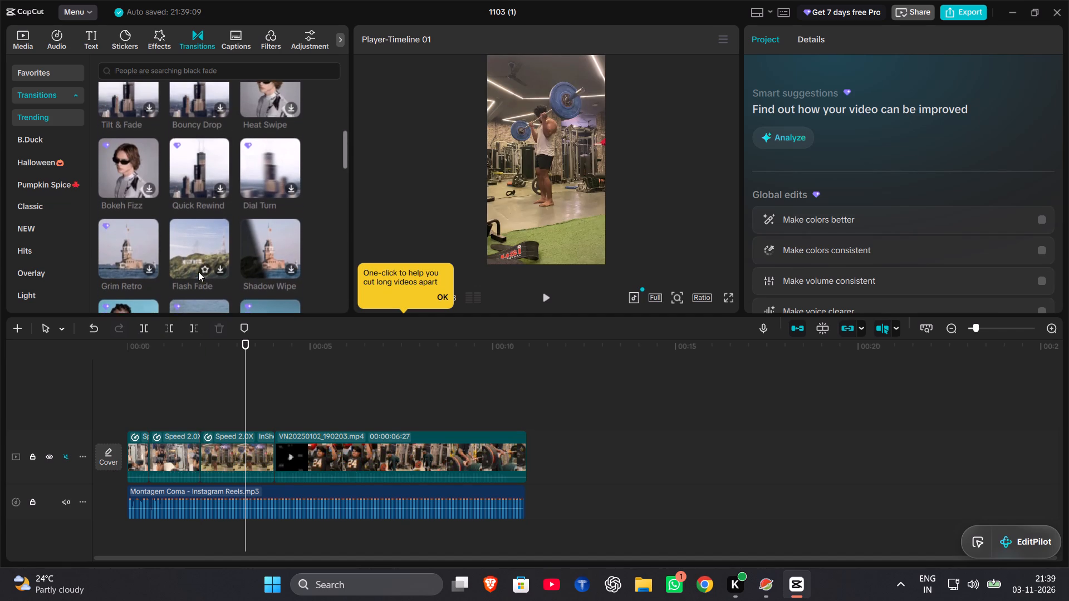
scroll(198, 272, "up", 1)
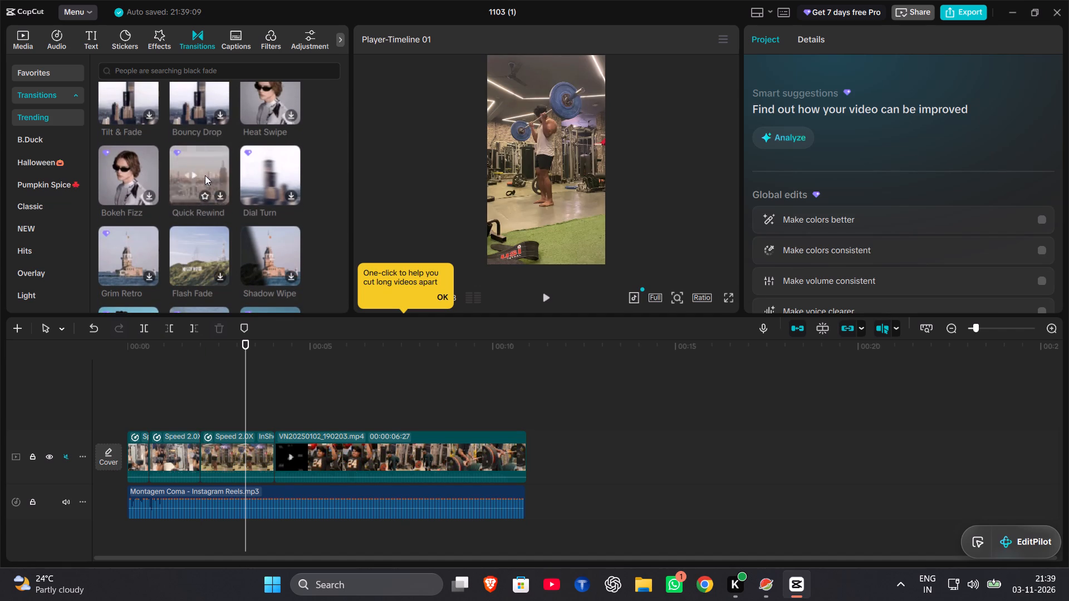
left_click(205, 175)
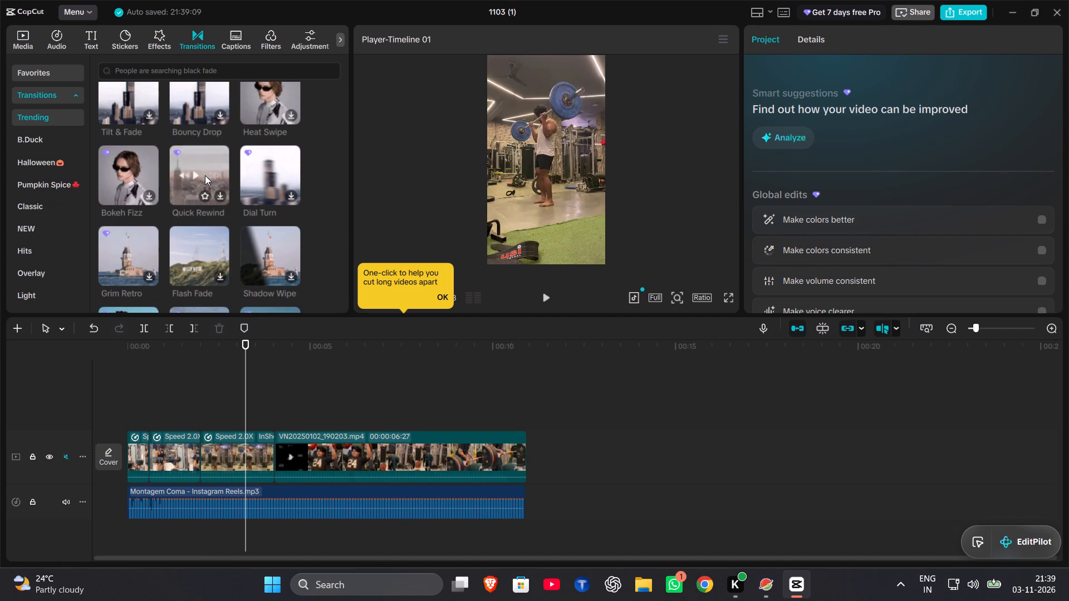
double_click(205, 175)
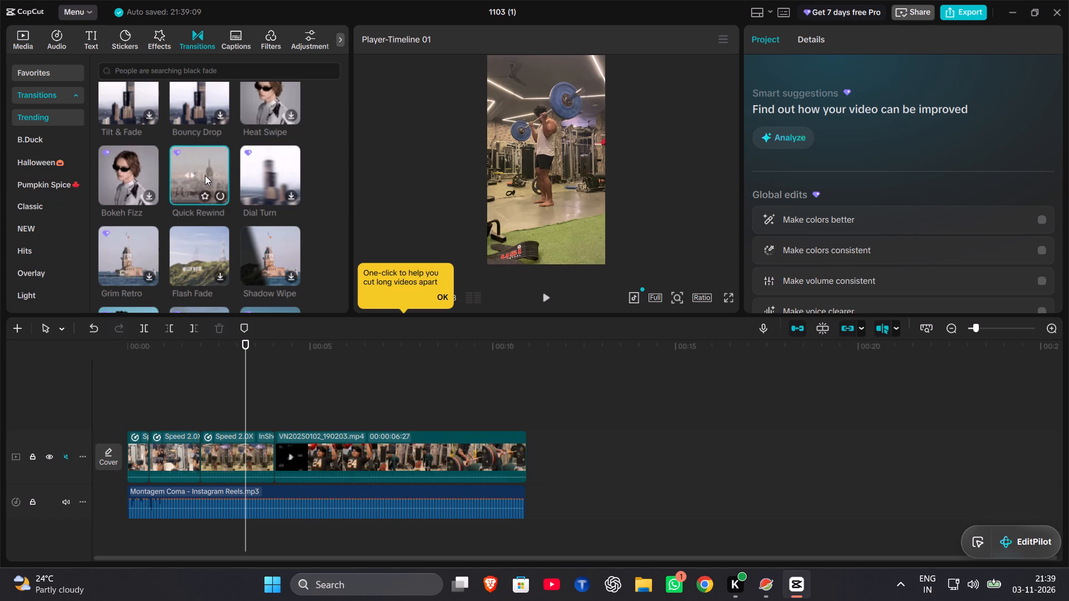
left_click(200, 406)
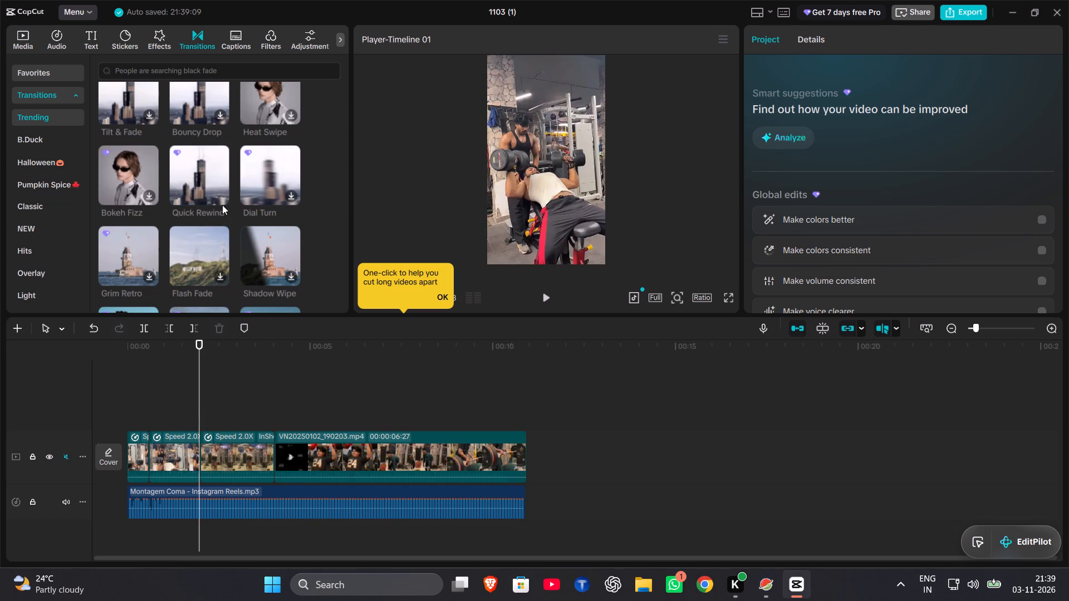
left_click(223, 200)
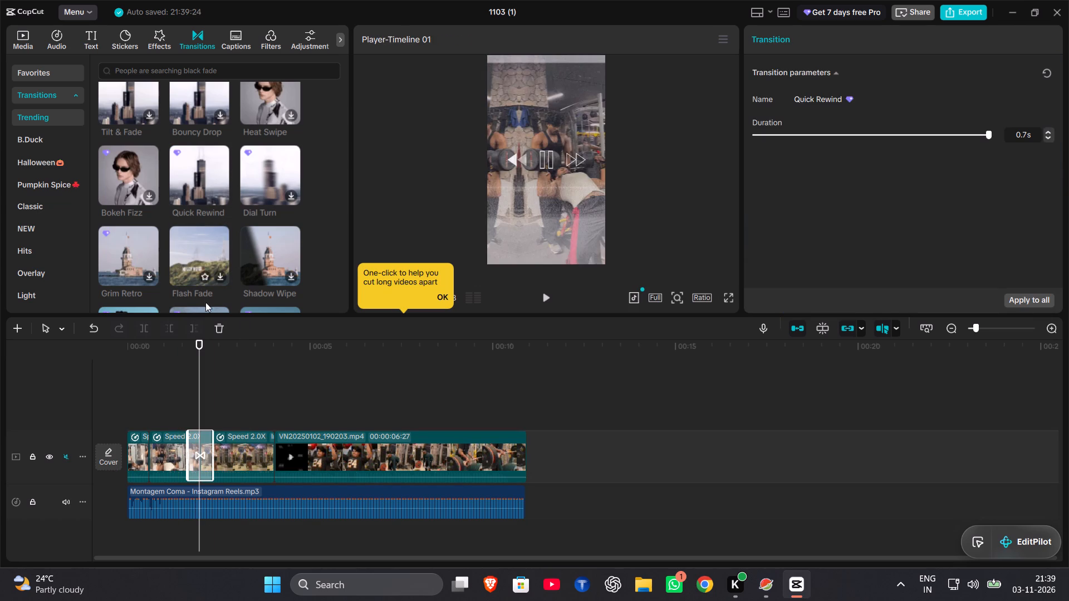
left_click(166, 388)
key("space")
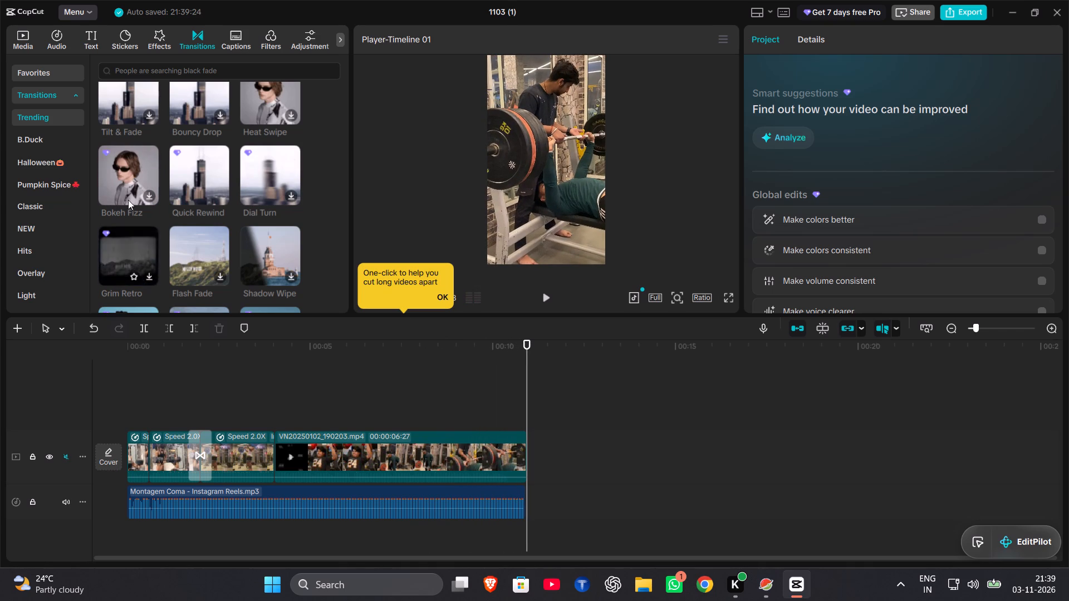
Replace the Quick Rewind transition with the Shake transition, found by searching the transitions for "shak".
left_click(165, 70)
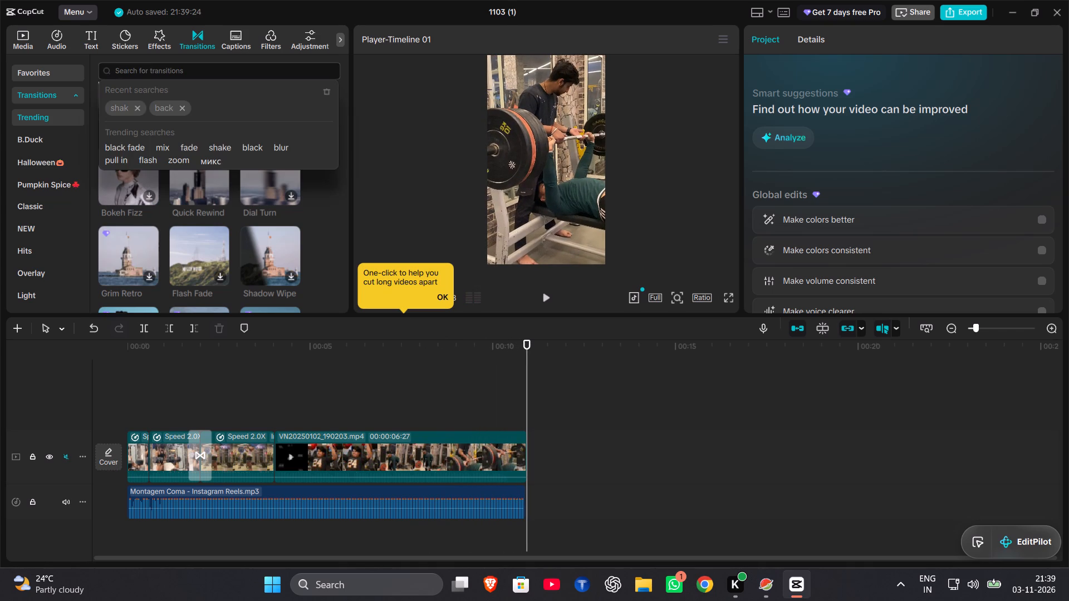
left_click(120, 110)
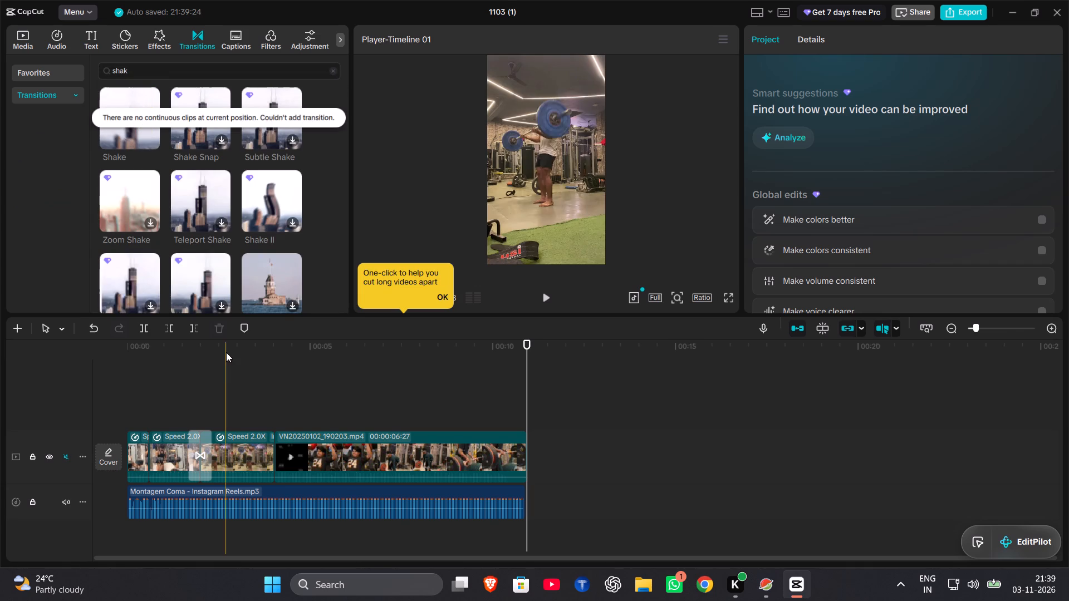
left_click(204, 436)
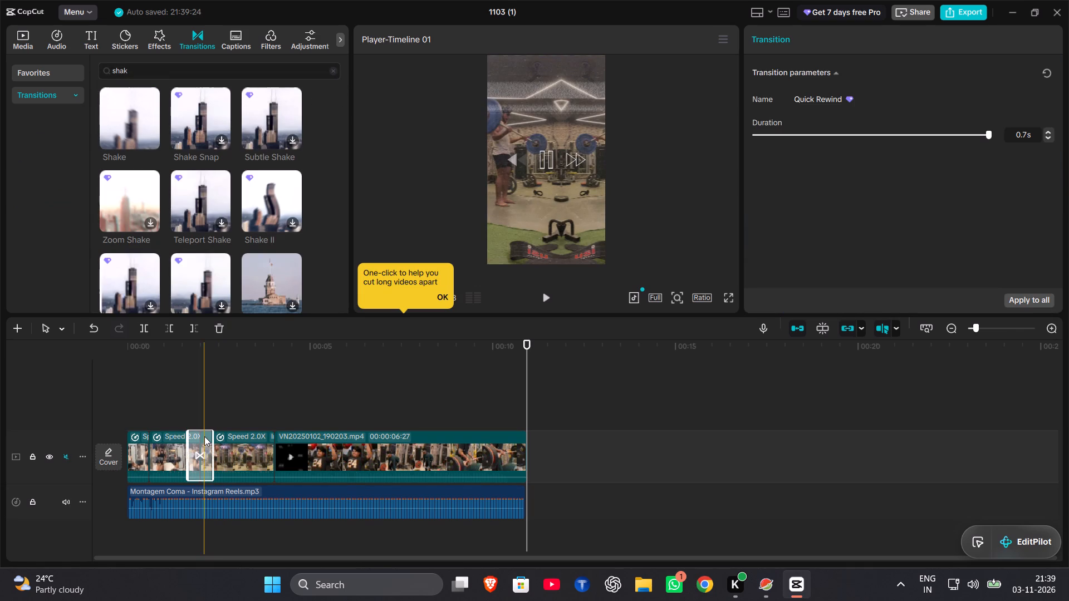
key("BackSpace")
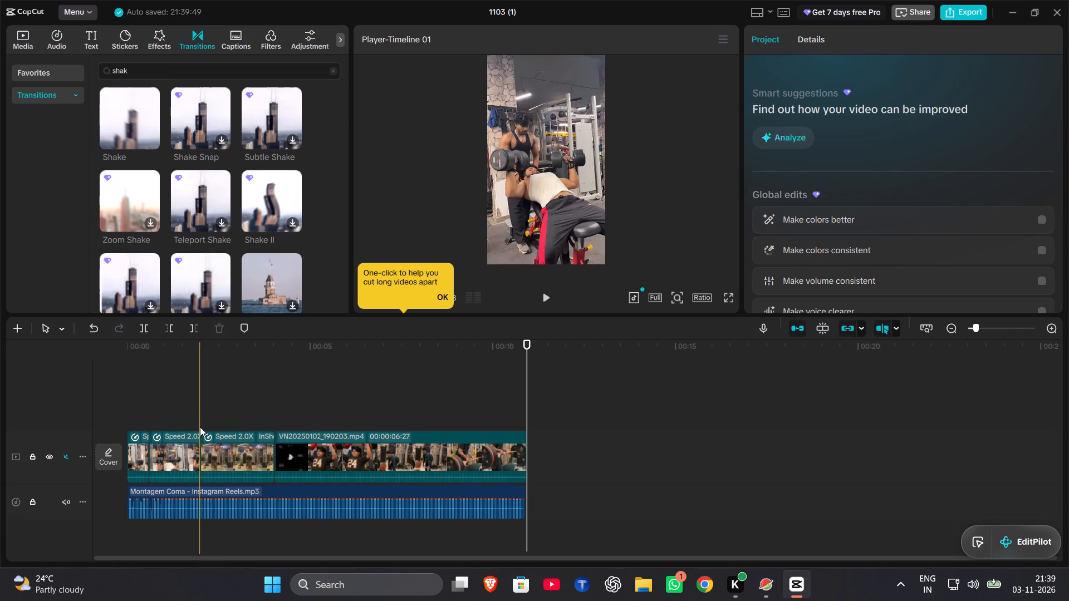
left_click(199, 426)
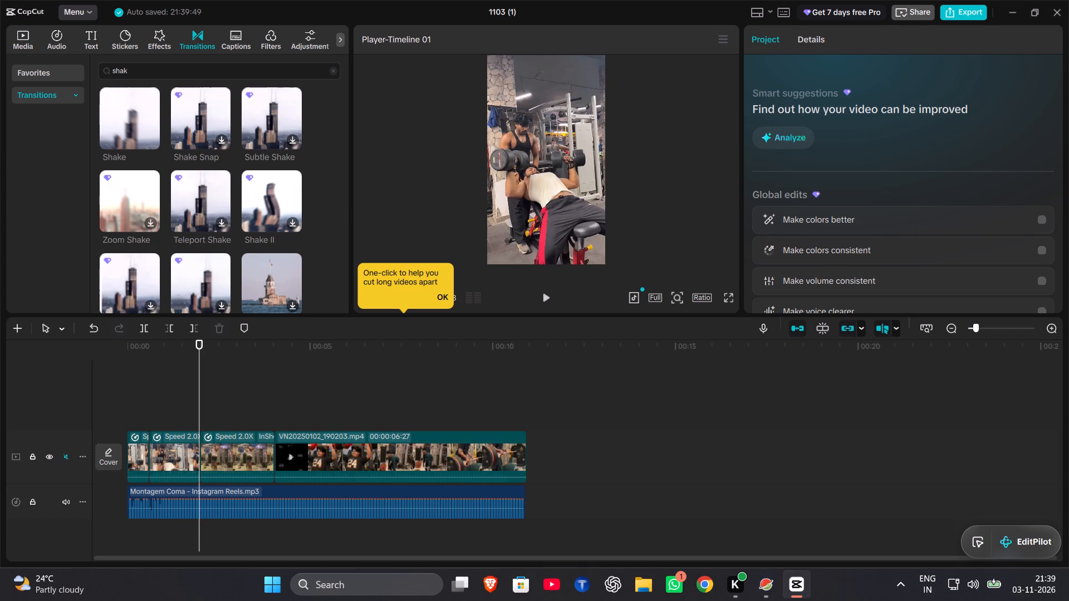
left_click(148, 139)
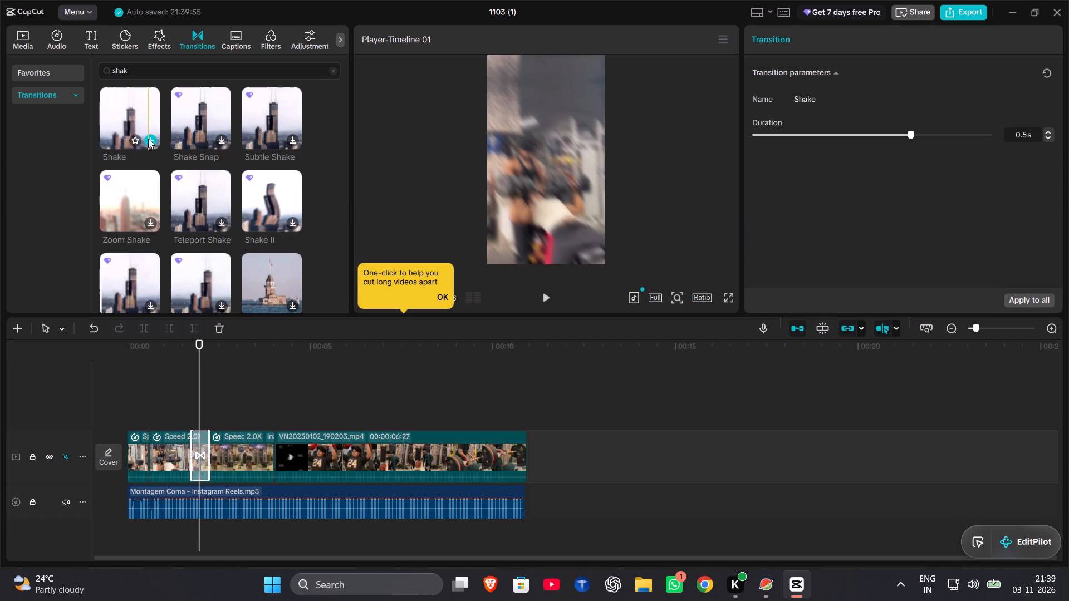
Play the timeline through to its end to check the edit with the Shake transition.
left_click(153, 367)
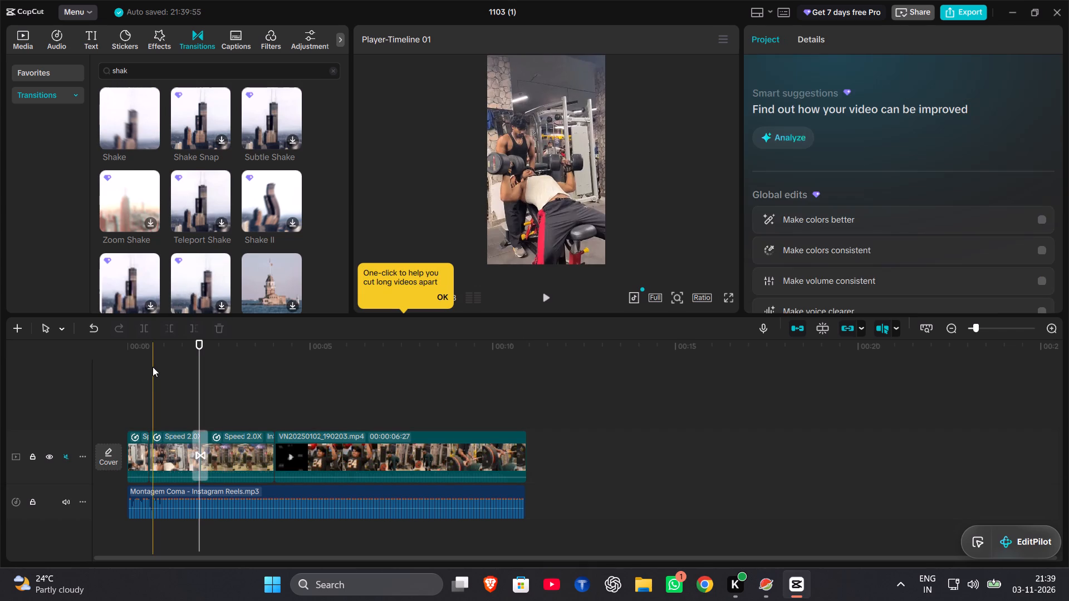
key("space")
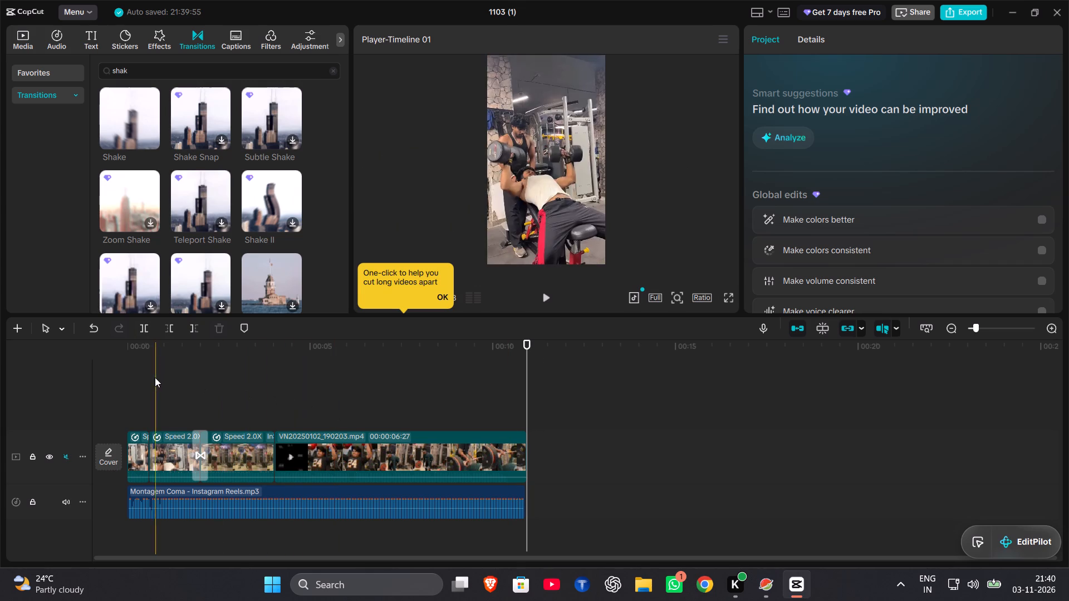
Search the filters for "hd" and preview the HD Upscale and HD Pet filters.
left_click(185, 382)
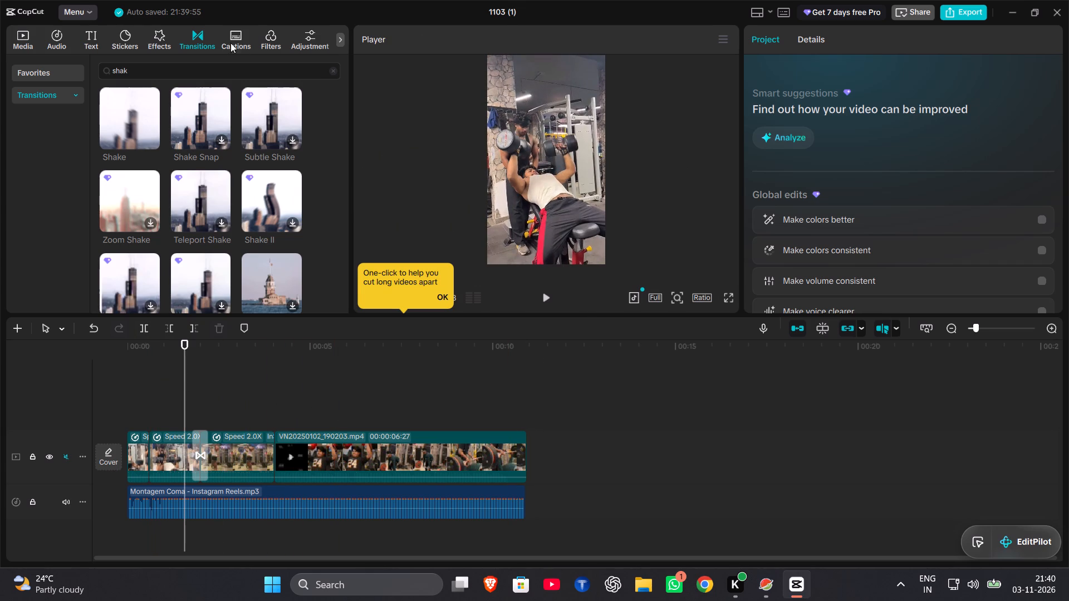
left_click(268, 45)
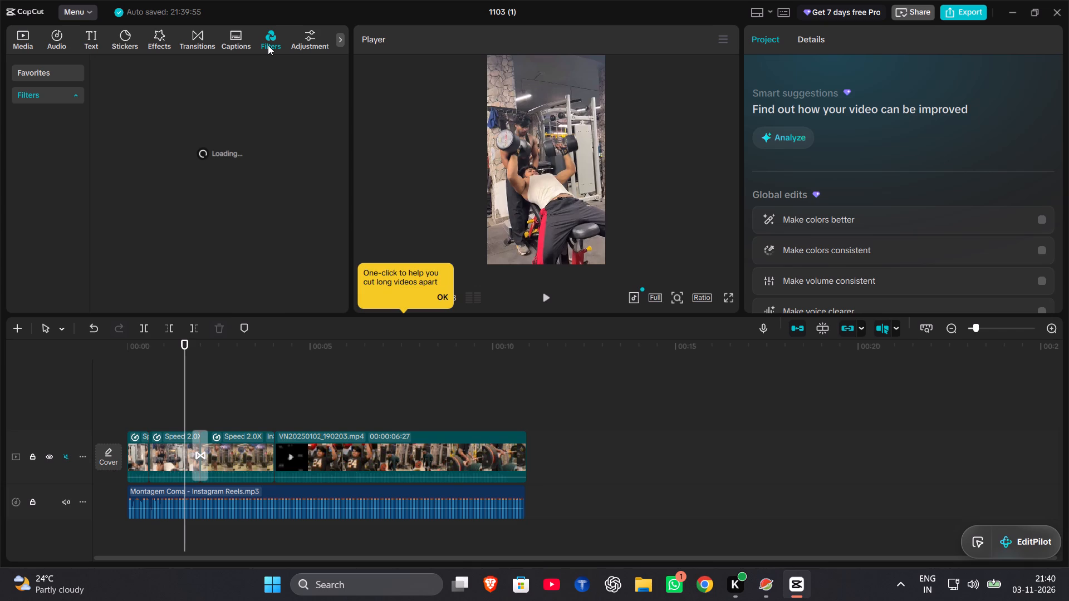
left_click(205, 72)
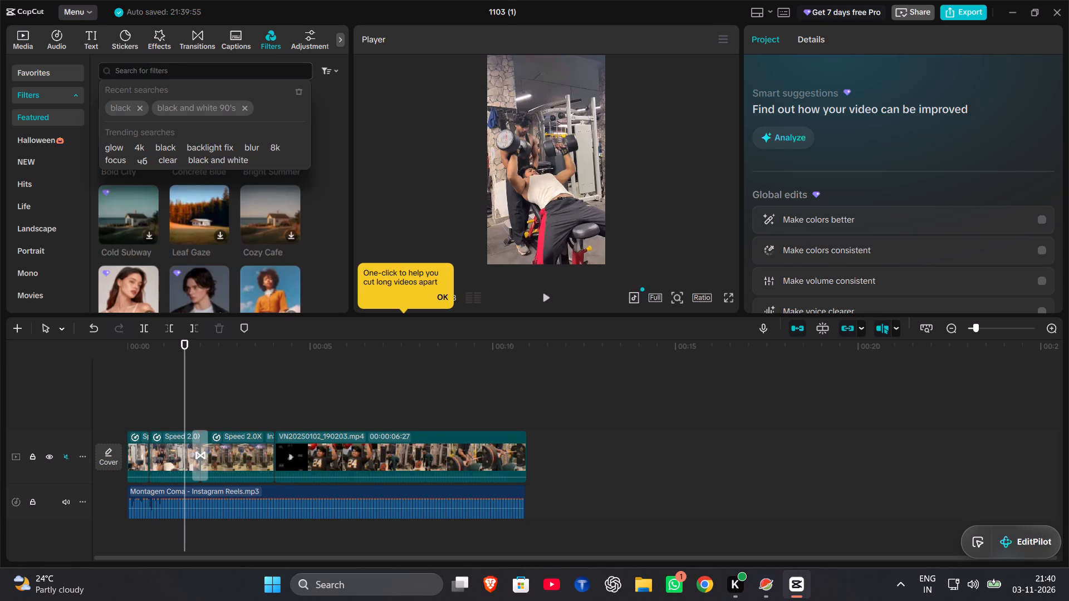
key("h")
key("d")
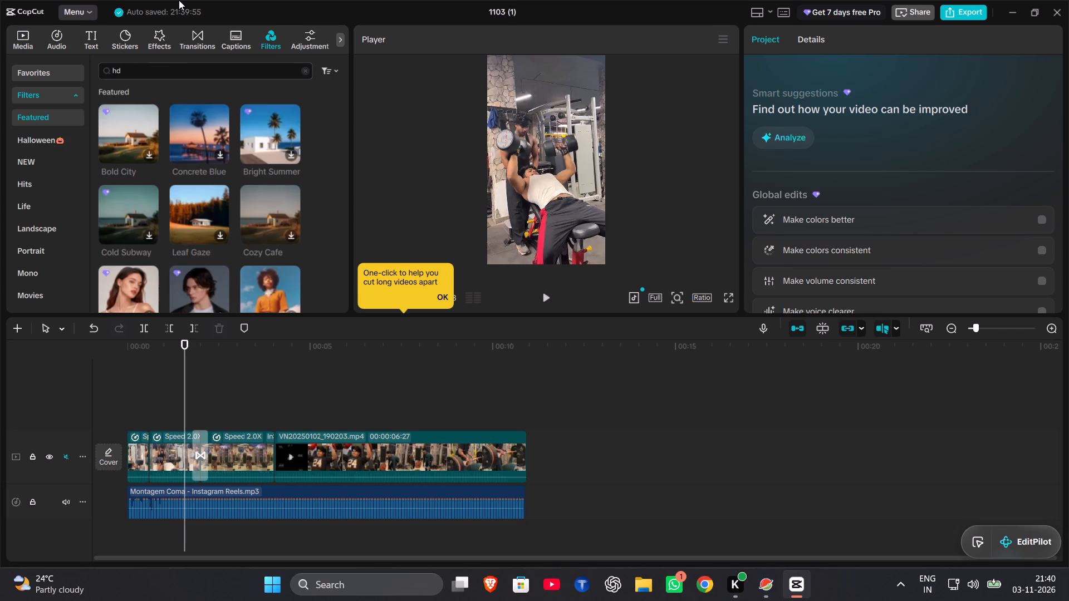
key("Return")
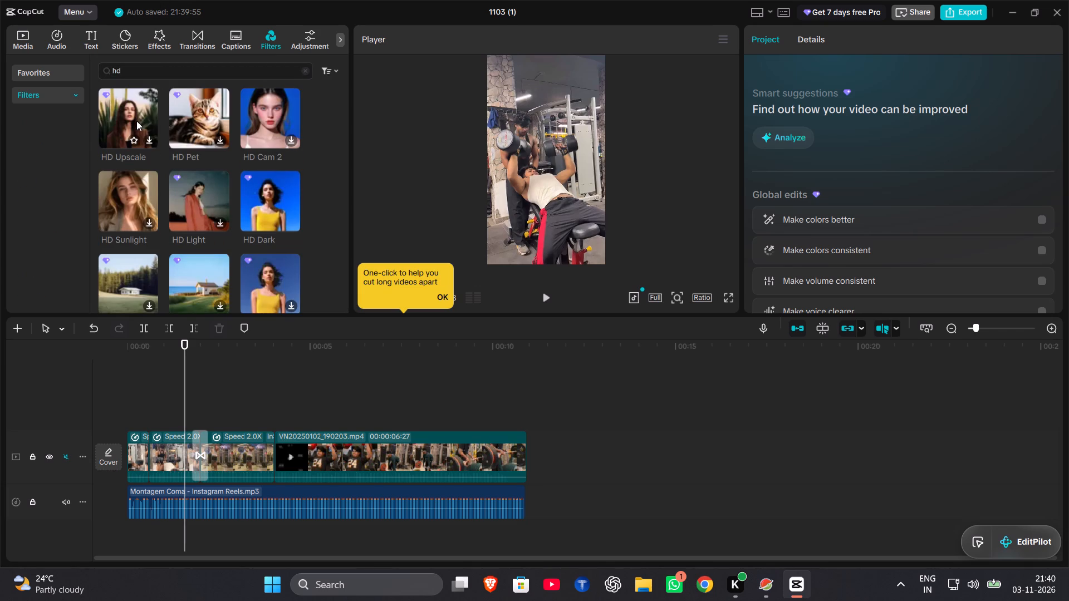
double_click(136, 121)
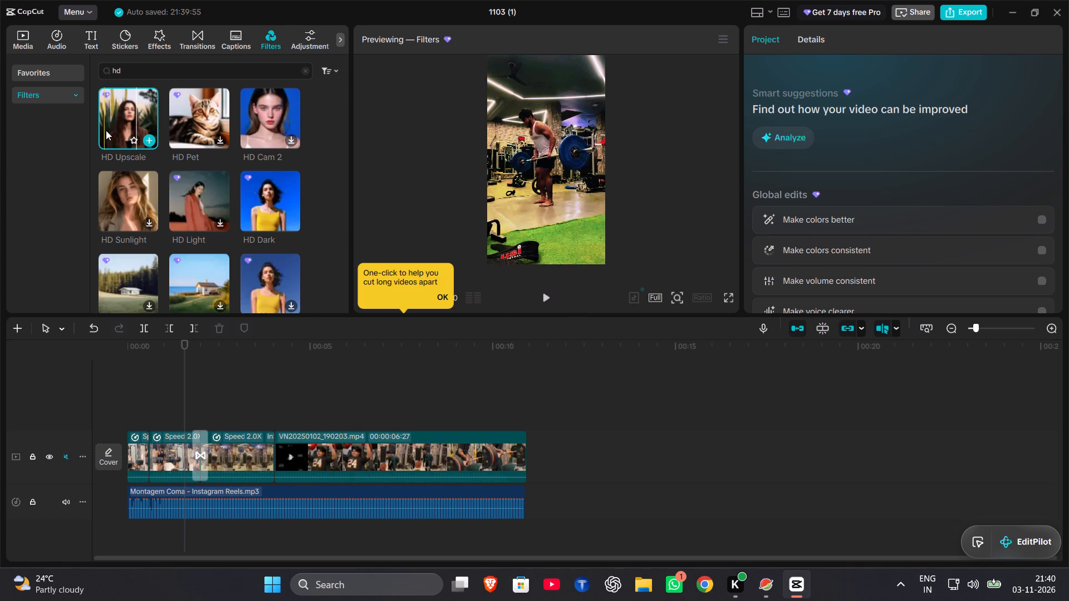
double_click(184, 111)
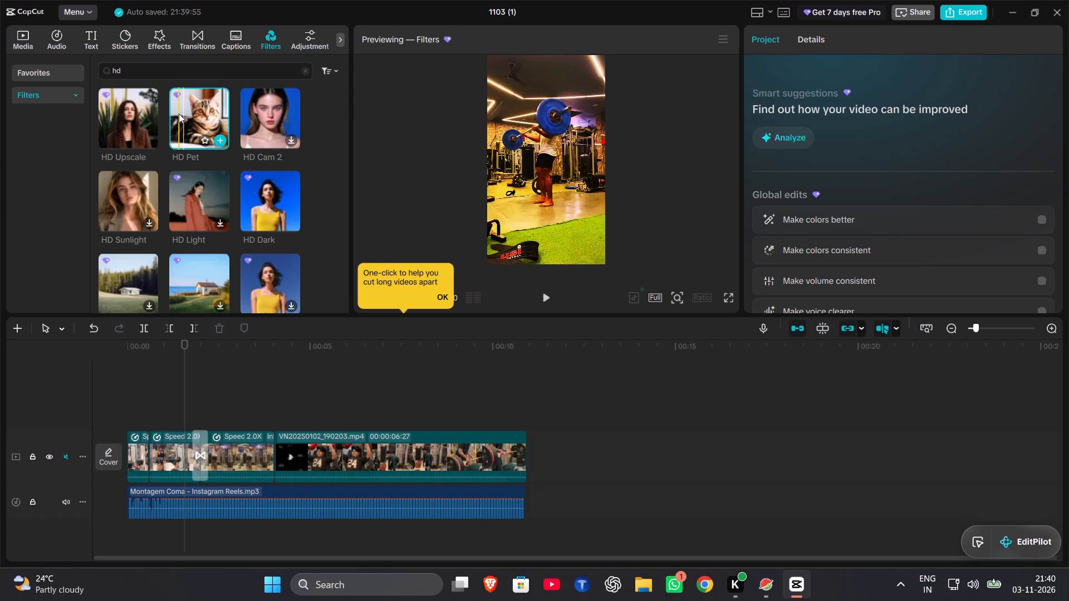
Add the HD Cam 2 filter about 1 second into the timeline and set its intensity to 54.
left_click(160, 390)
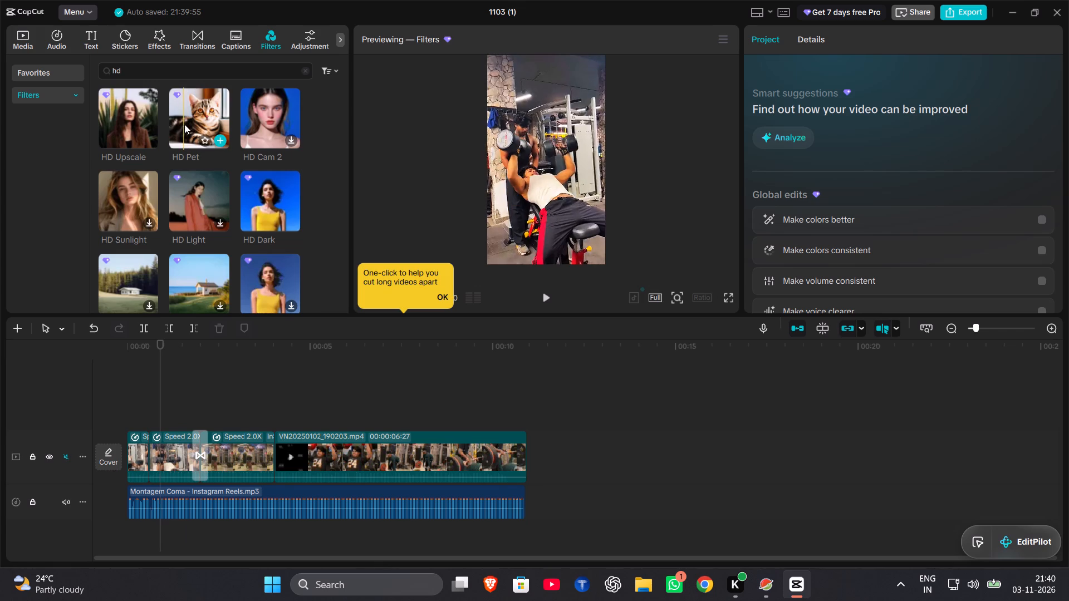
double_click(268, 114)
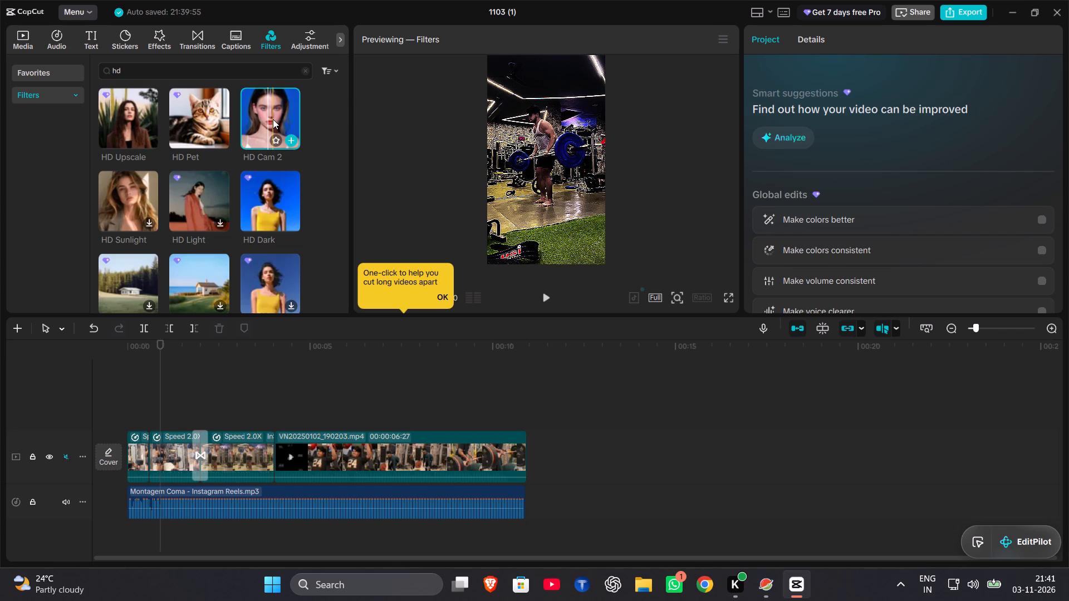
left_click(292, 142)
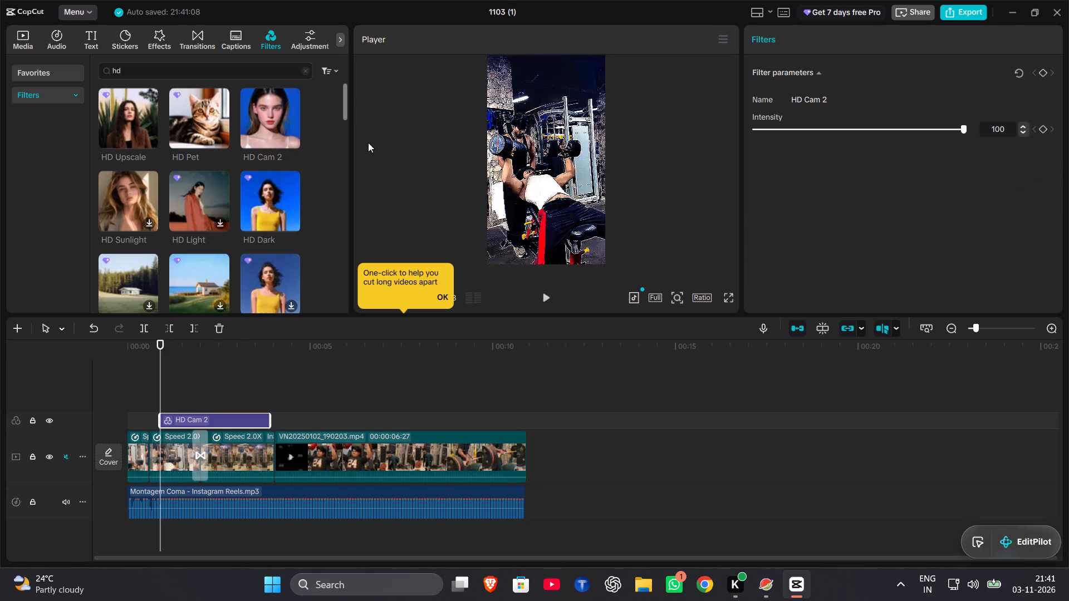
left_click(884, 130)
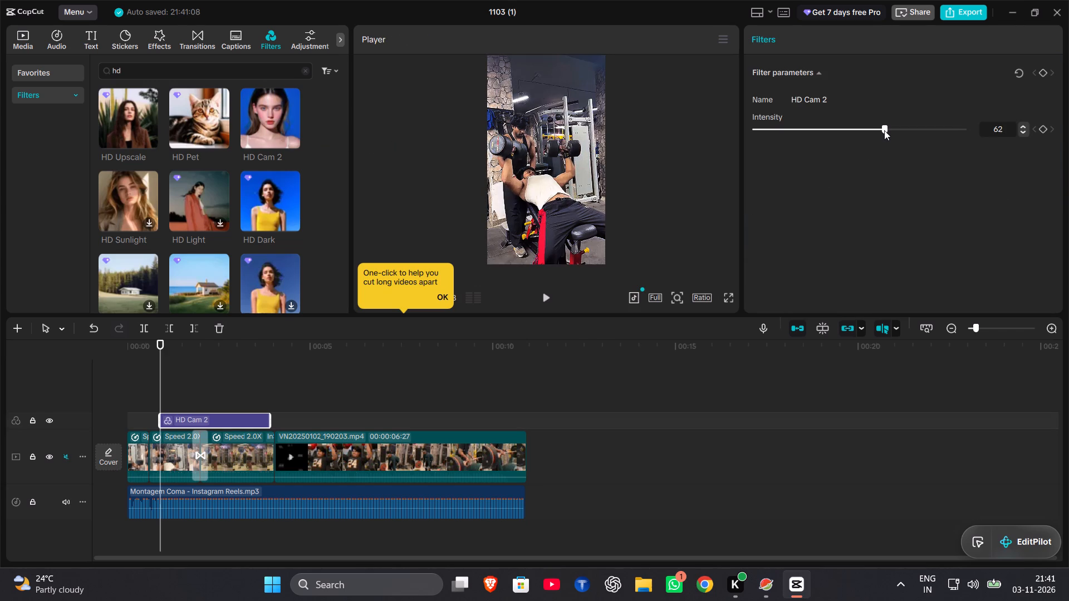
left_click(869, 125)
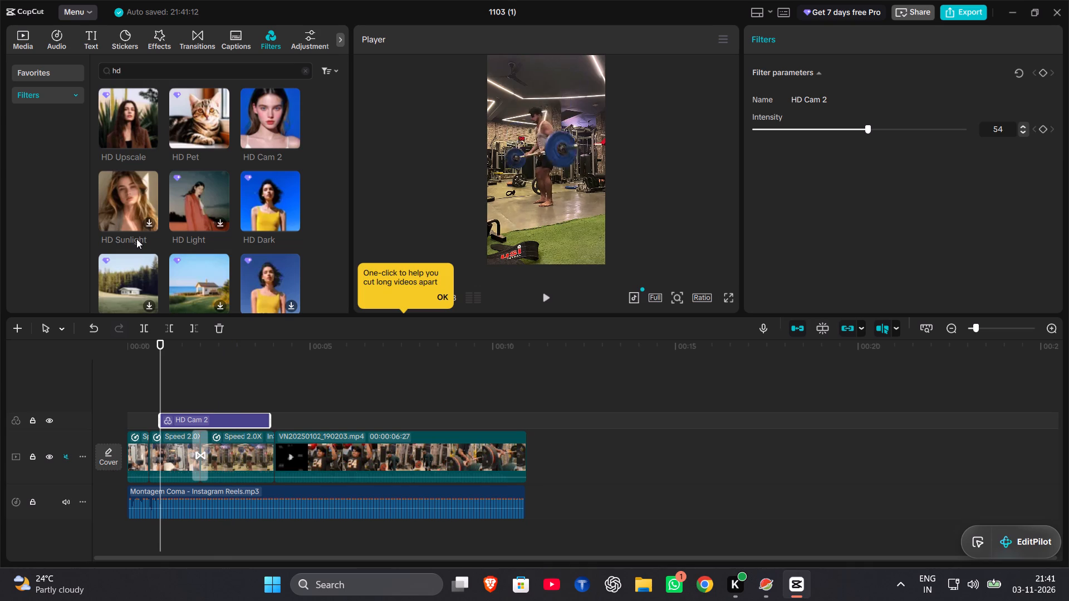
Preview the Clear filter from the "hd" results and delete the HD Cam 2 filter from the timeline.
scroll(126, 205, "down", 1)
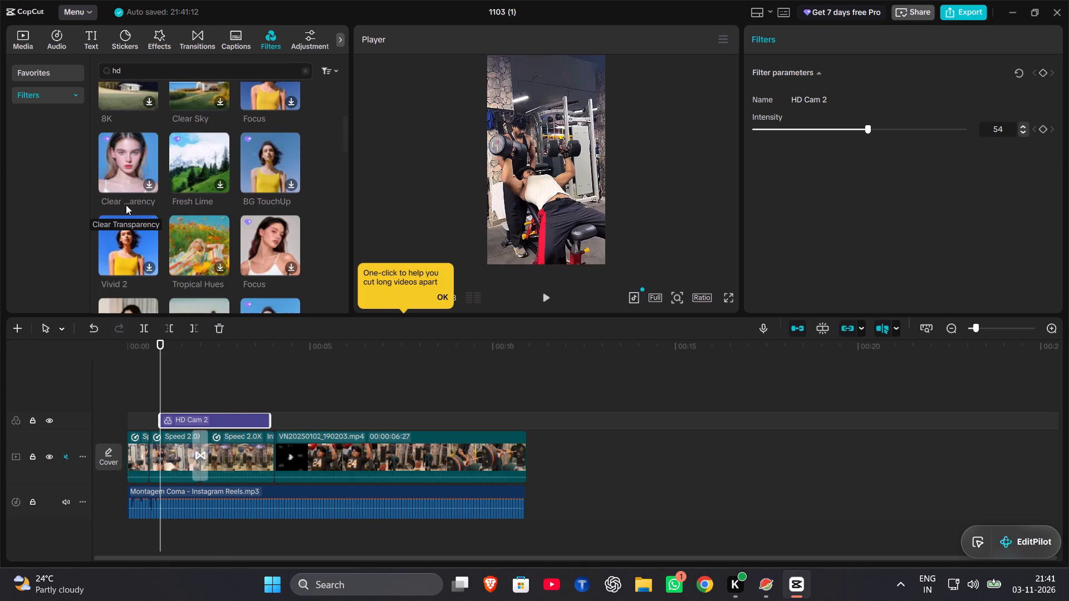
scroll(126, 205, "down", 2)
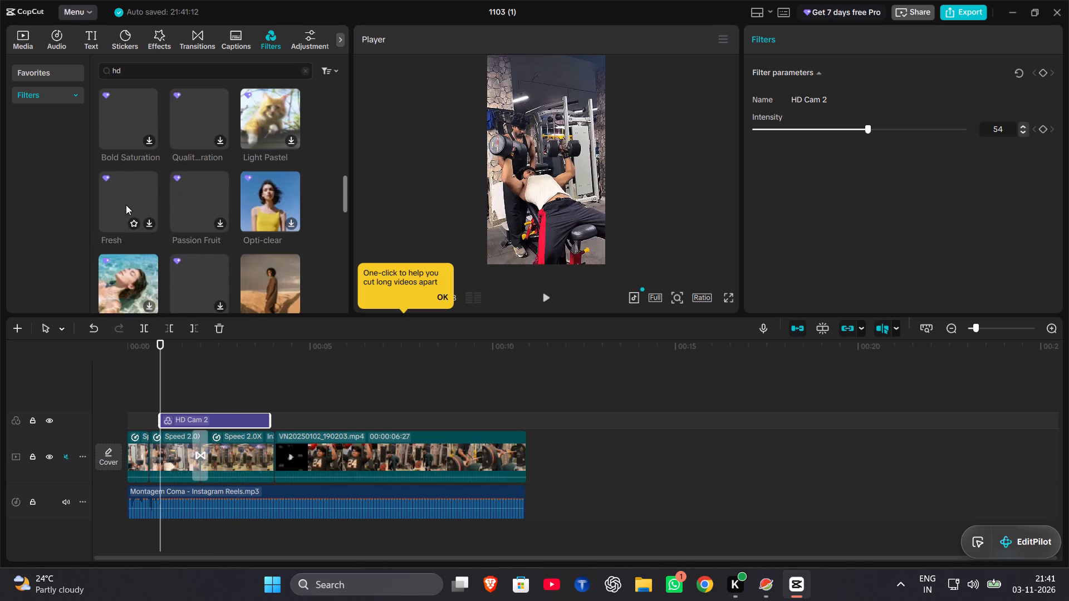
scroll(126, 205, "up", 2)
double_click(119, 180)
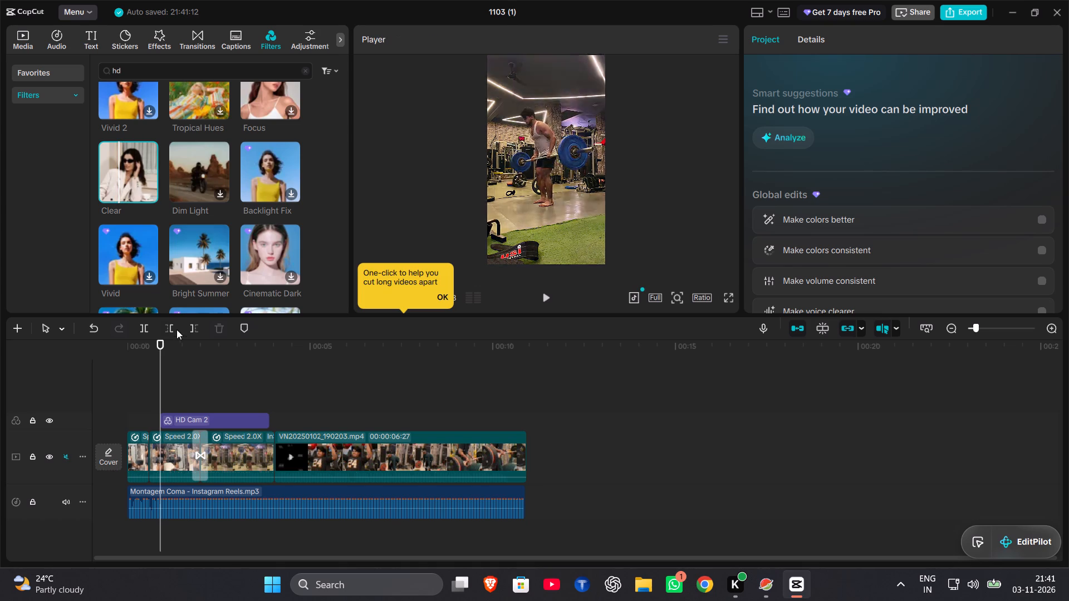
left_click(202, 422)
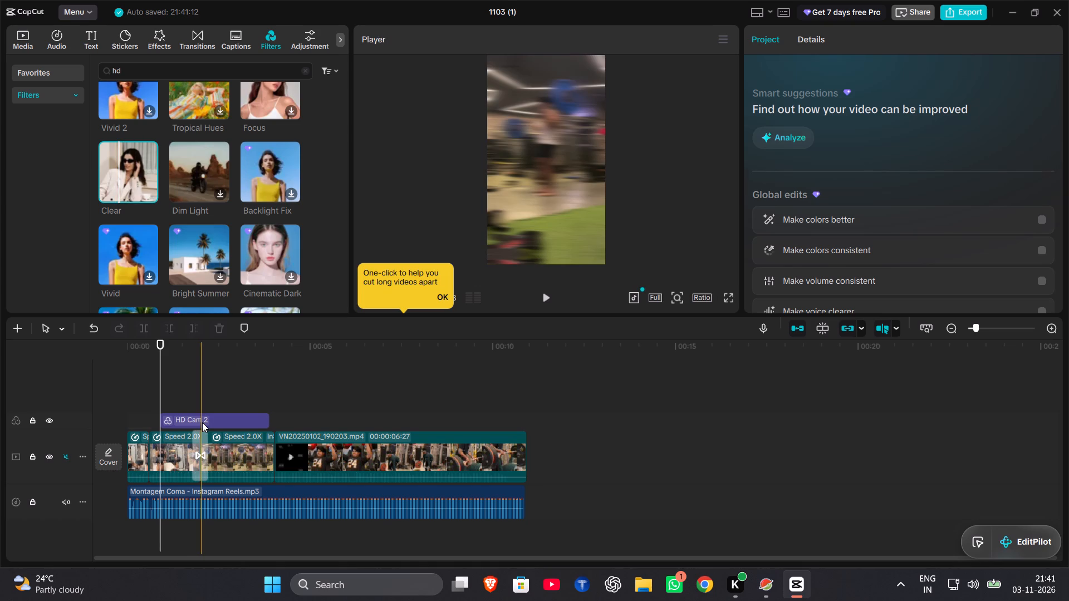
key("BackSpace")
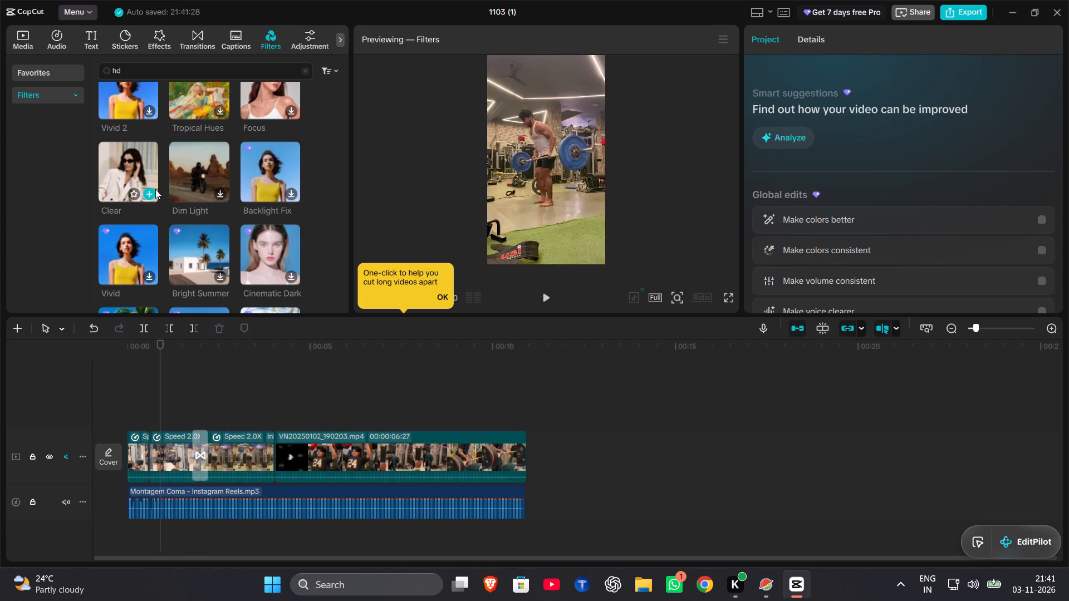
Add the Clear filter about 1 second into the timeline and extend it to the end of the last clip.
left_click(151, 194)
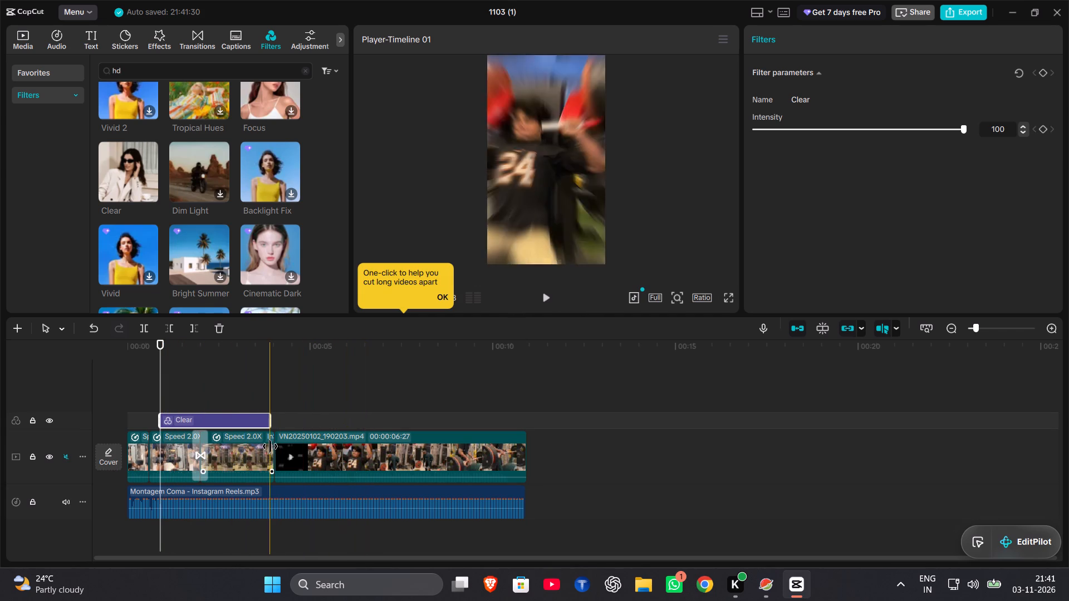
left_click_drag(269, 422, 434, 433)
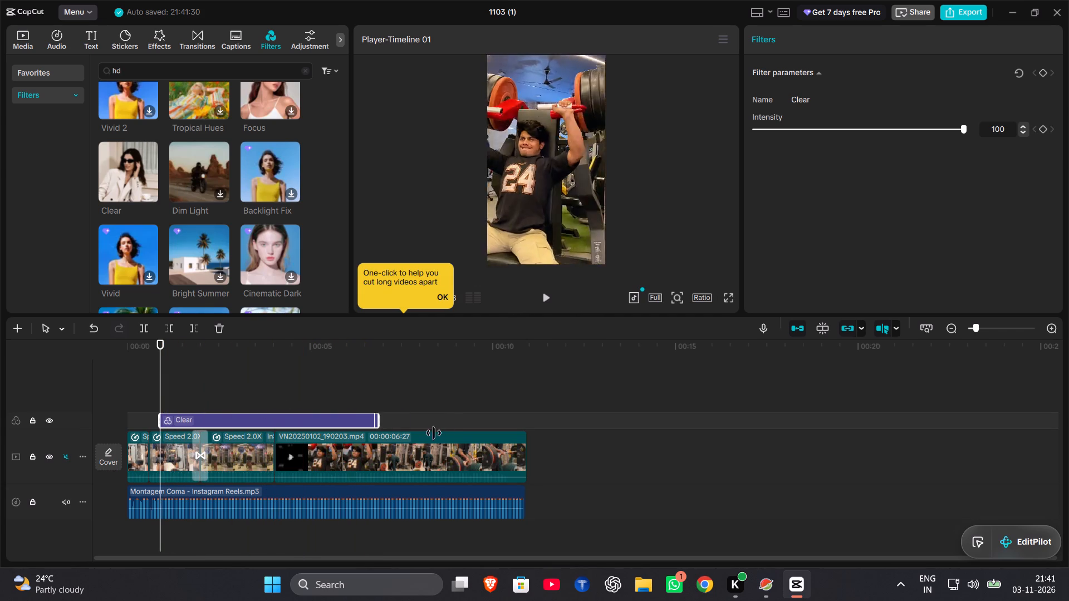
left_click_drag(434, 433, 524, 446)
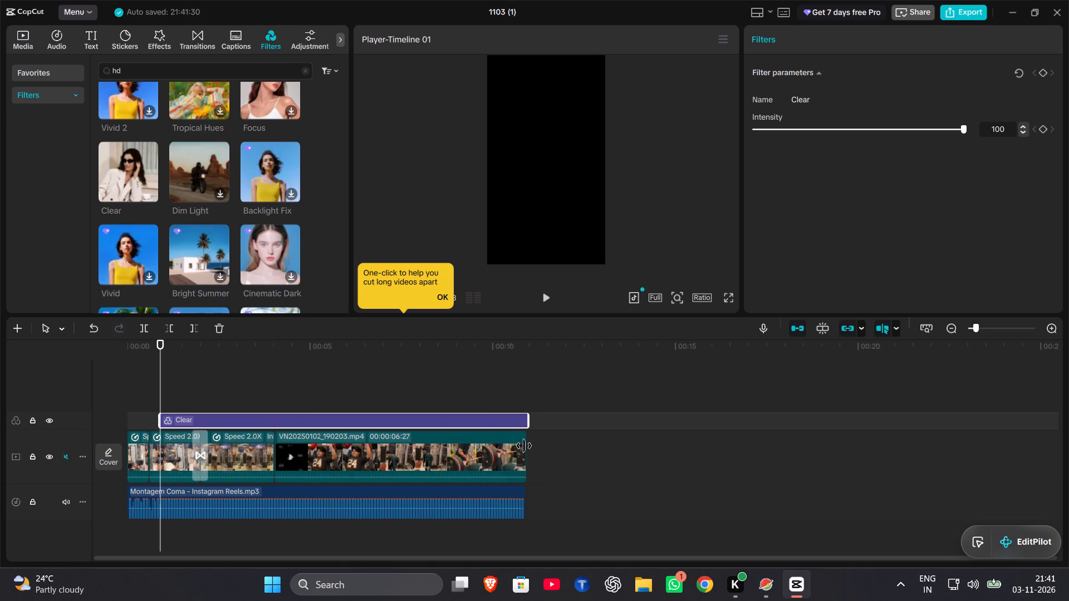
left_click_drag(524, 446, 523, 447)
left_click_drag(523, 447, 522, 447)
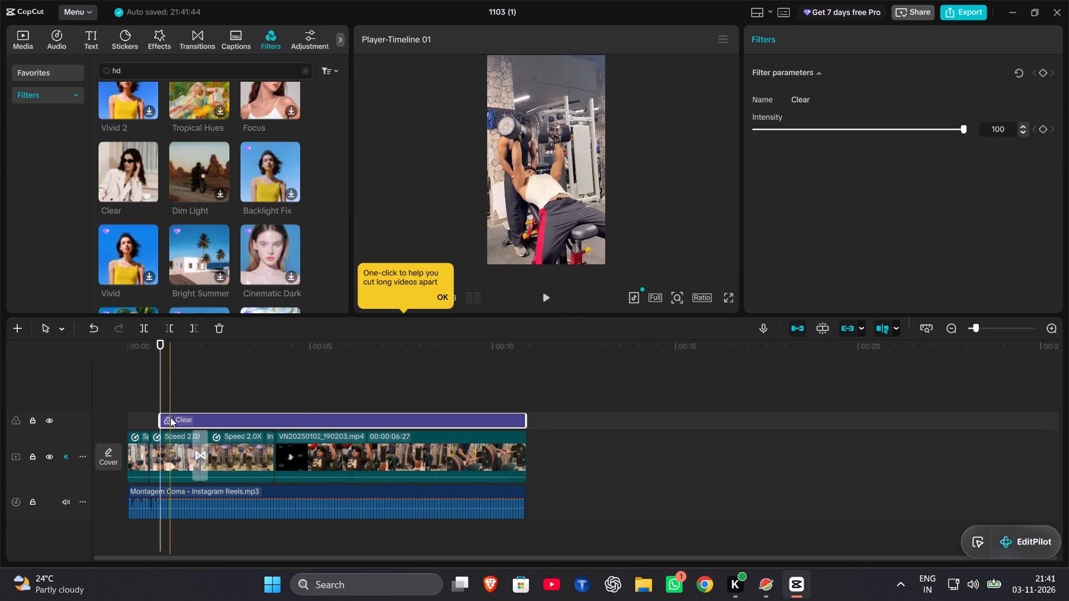
Replace the Clear filter on the timeline with the HD Upscale filter from the "hd" results.
scroll(188, 183, "down", 1)
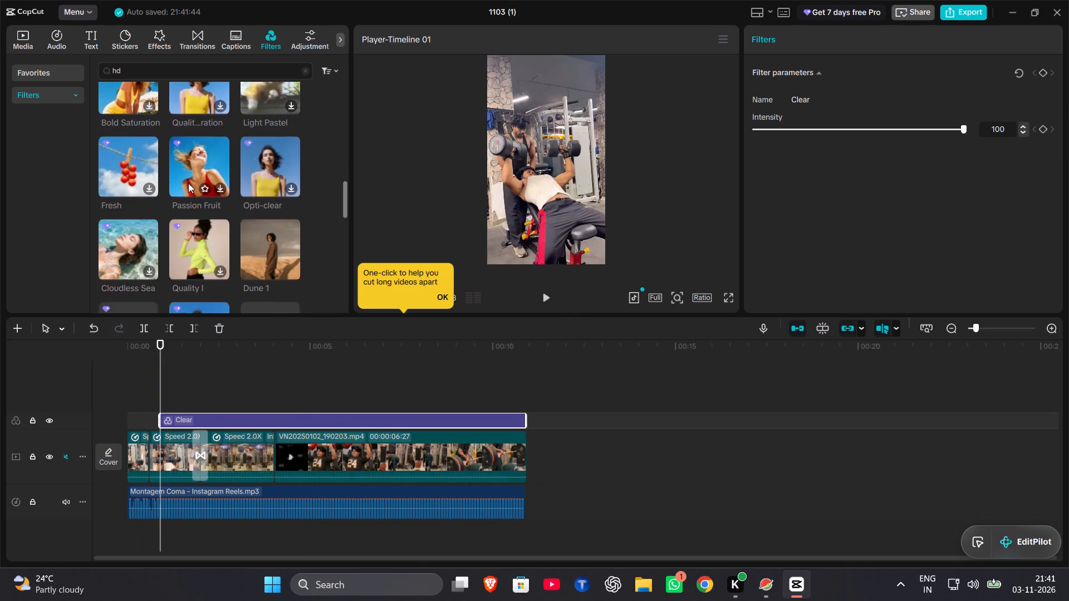
scroll(188, 183, "down", 1)
scroll(188, 183, "up", 15)
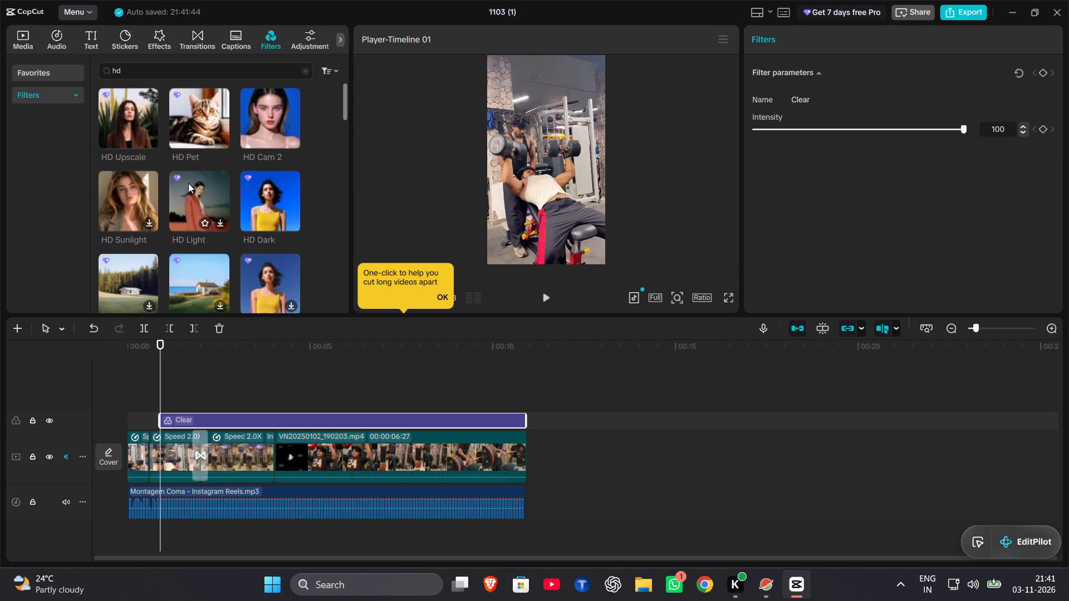
scroll(188, 183, "up", 1)
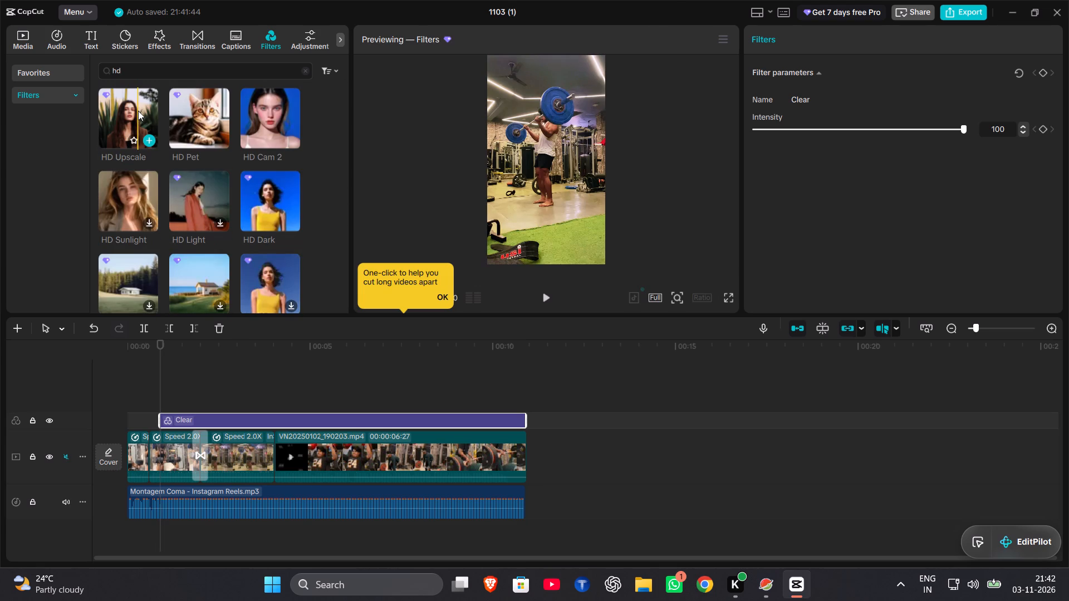
left_click(146, 141)
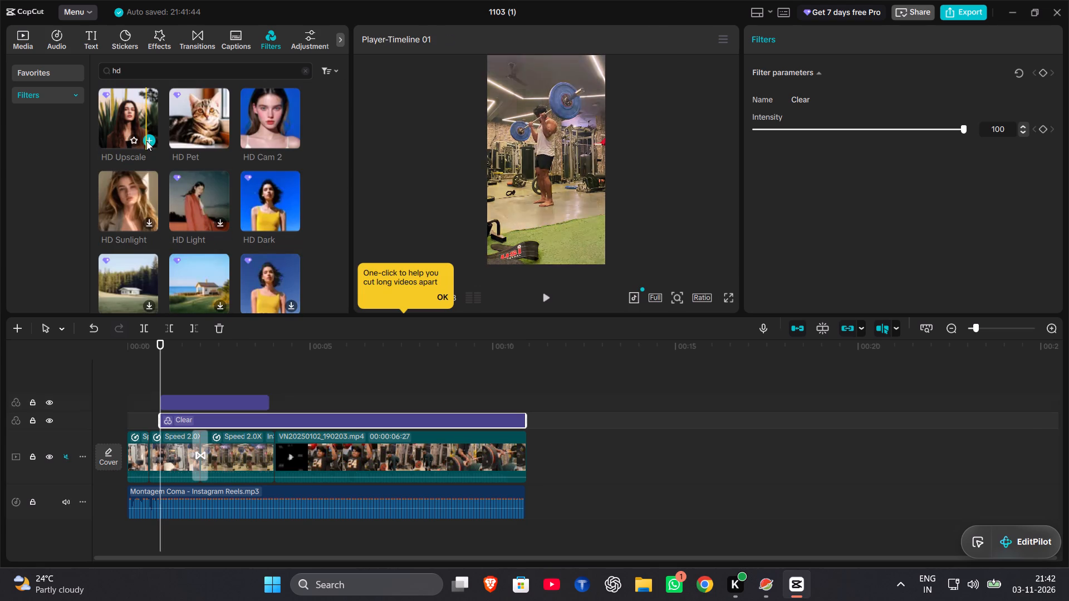
left_click(287, 423)
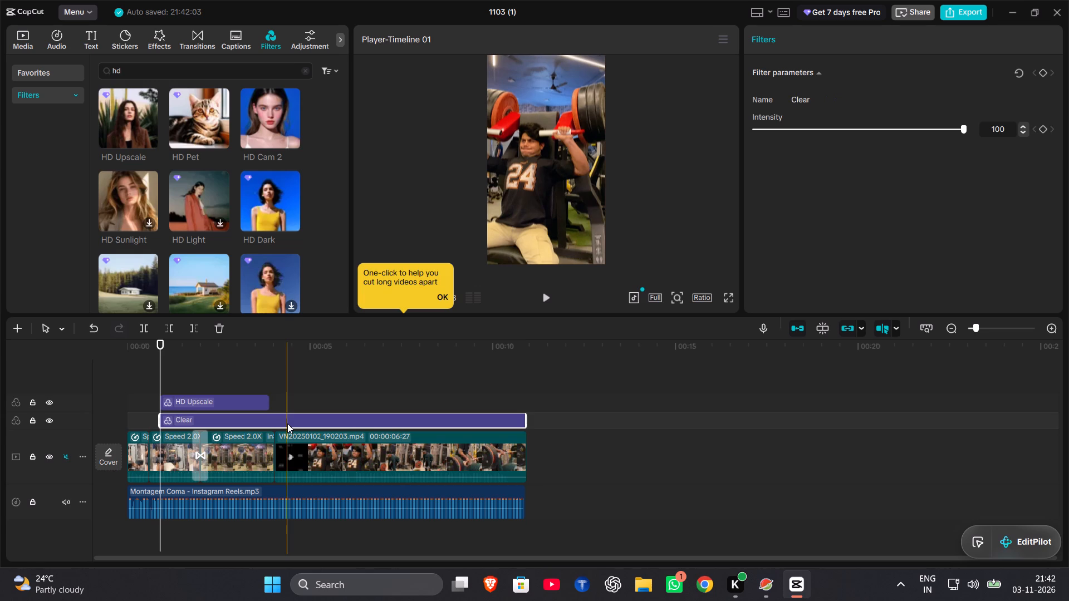
key("BackSpace")
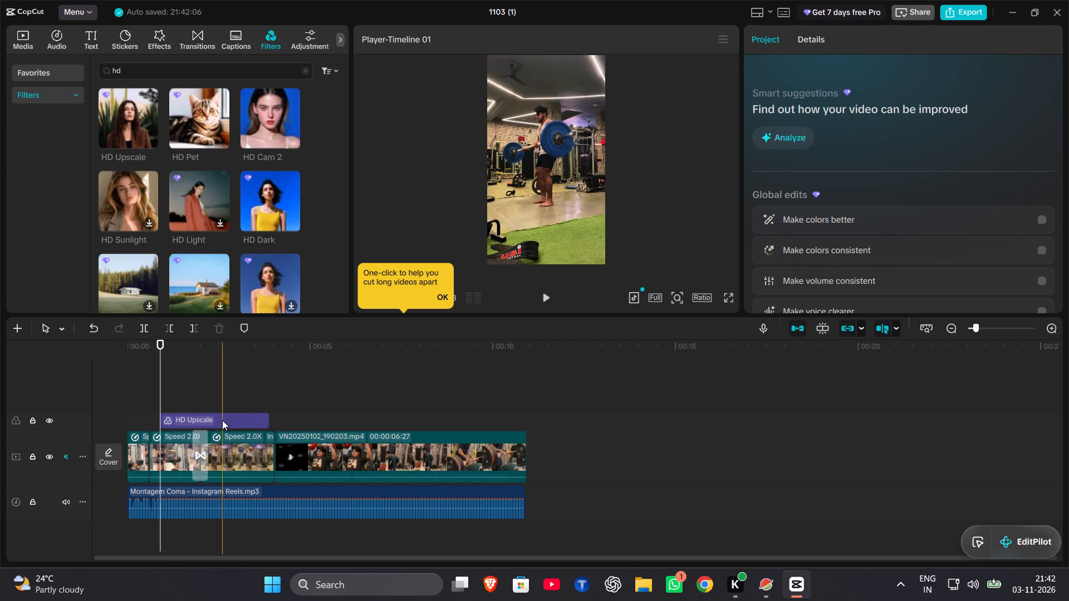
Set the HD Upscale filter's intensity to 76.
left_click(222, 420)
left_click(872, 130)
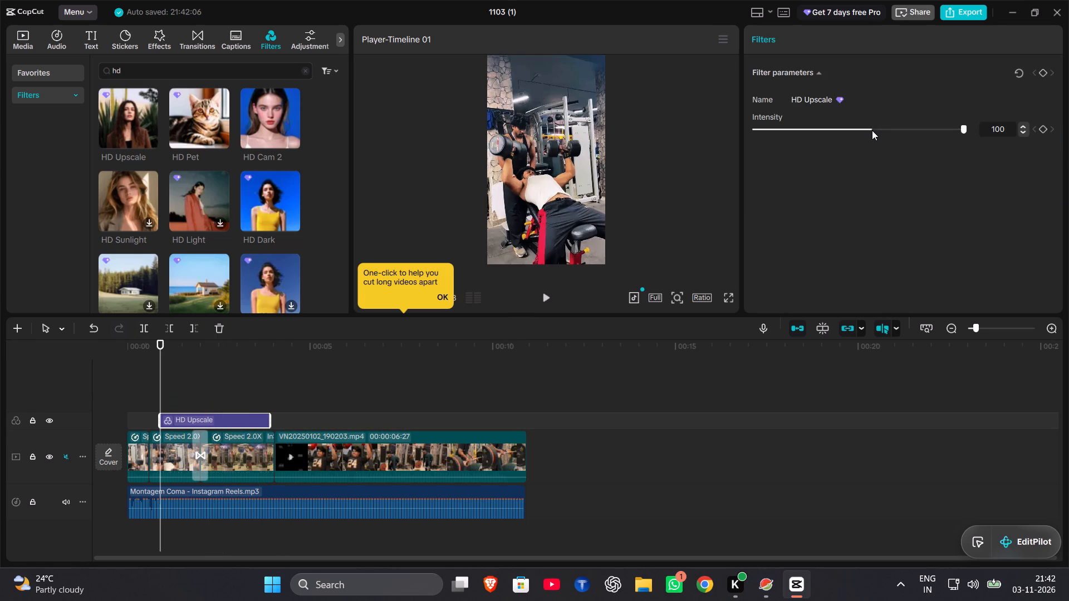
left_click(901, 129)
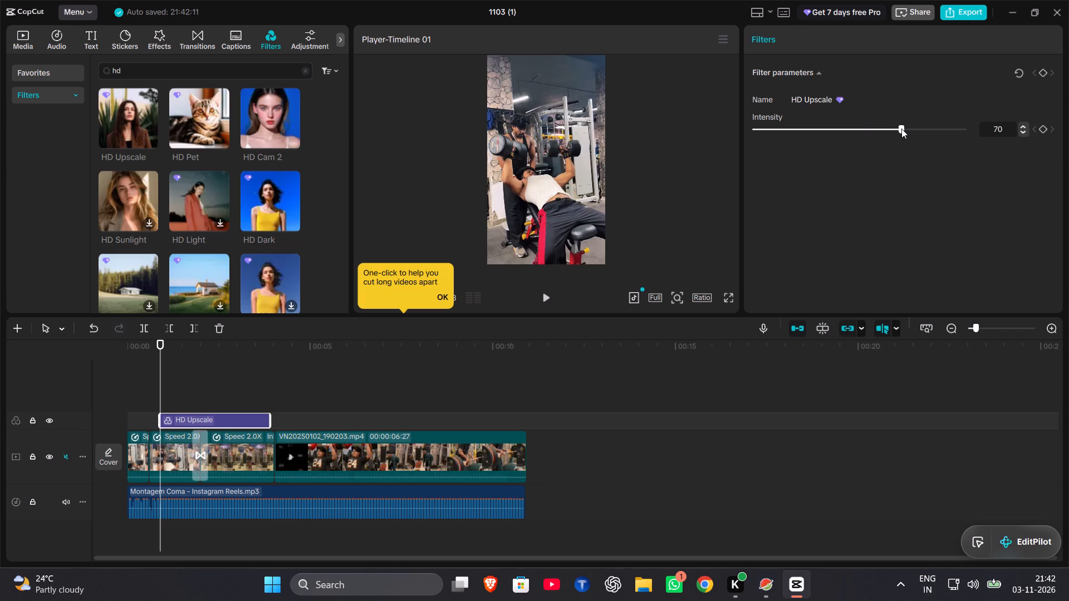
left_click(913, 130)
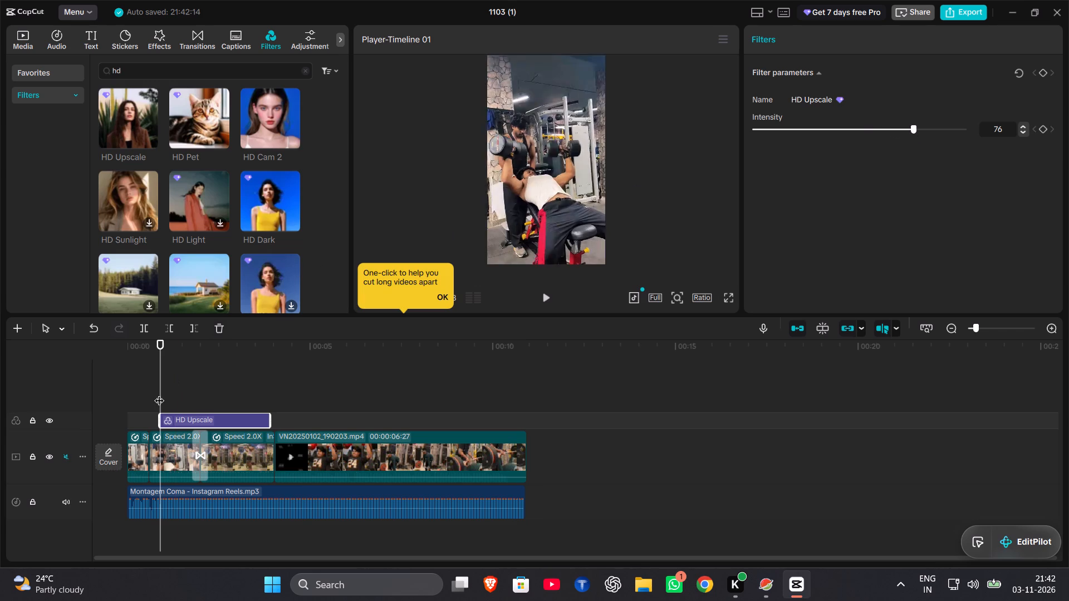
Stretch the HD Upscale filter from the start of the timeline to the end of the last clip.
left_click_drag(159, 415, 140, 417)
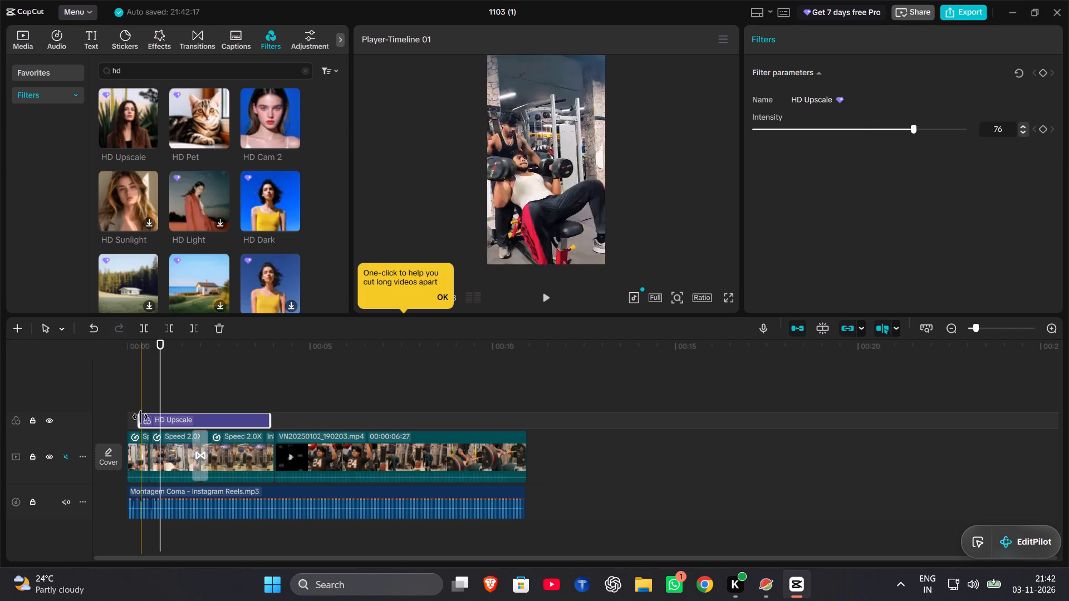
left_click_drag(137, 417, 127, 416)
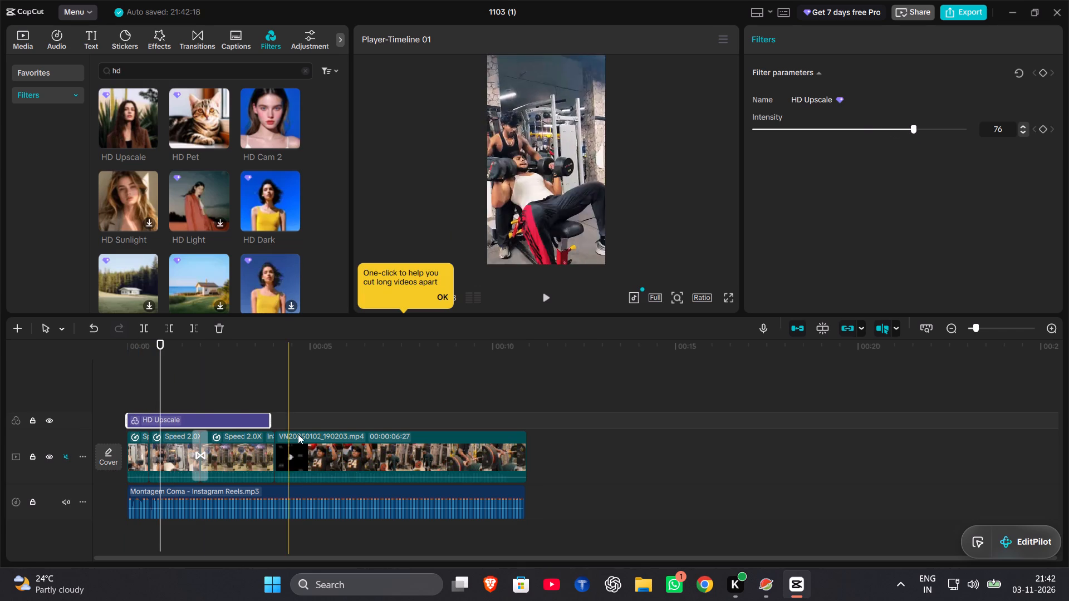
left_click_drag(267, 422, 523, 454)
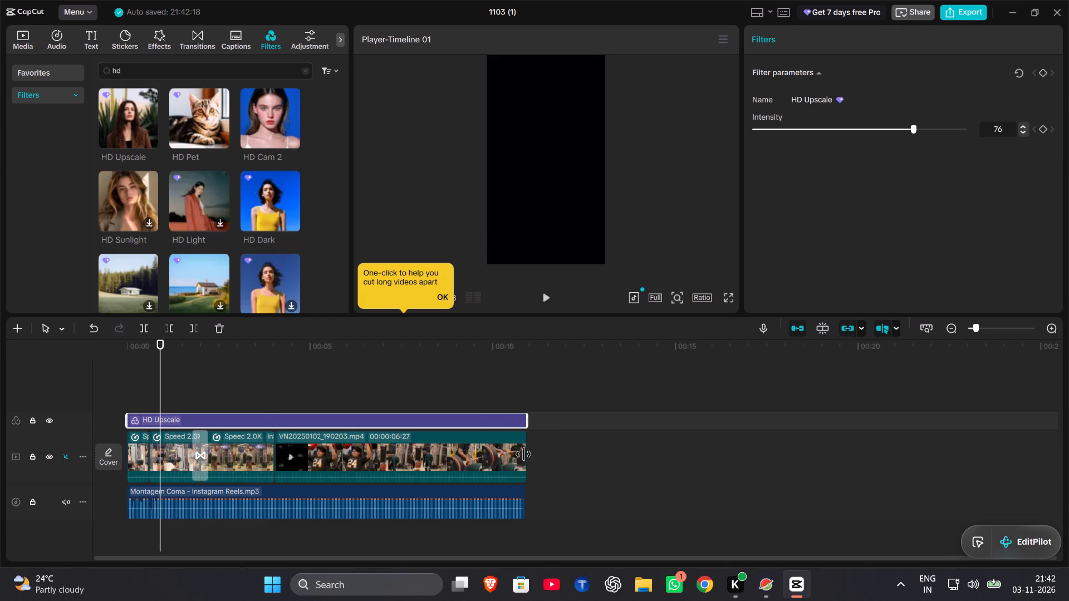
left_click_drag(523, 454, 523, 454)
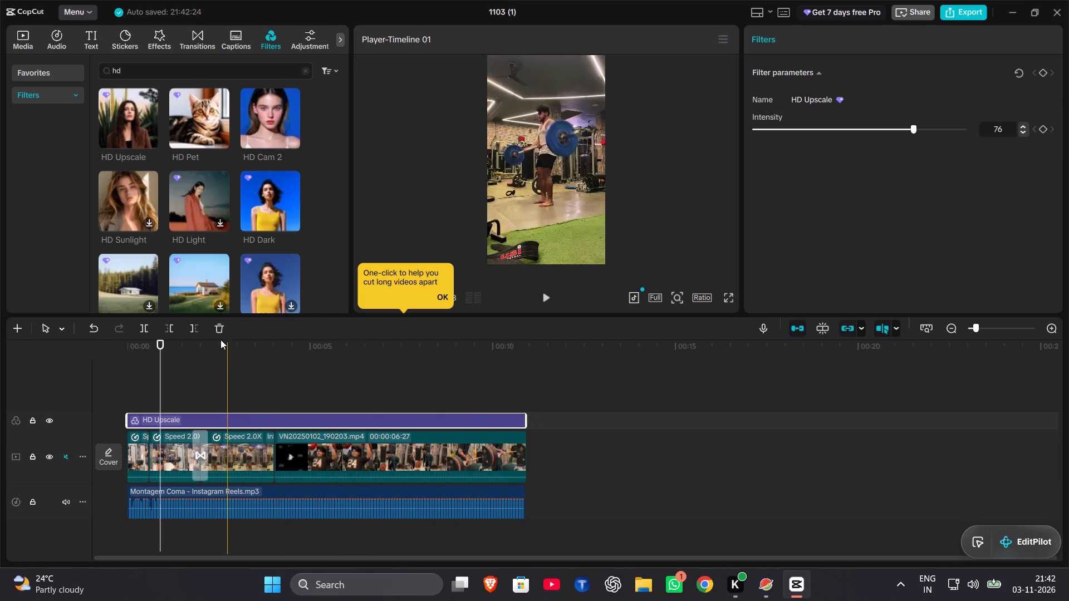
Play the edited video from the start of the timeline to review it.
left_click(131, 373)
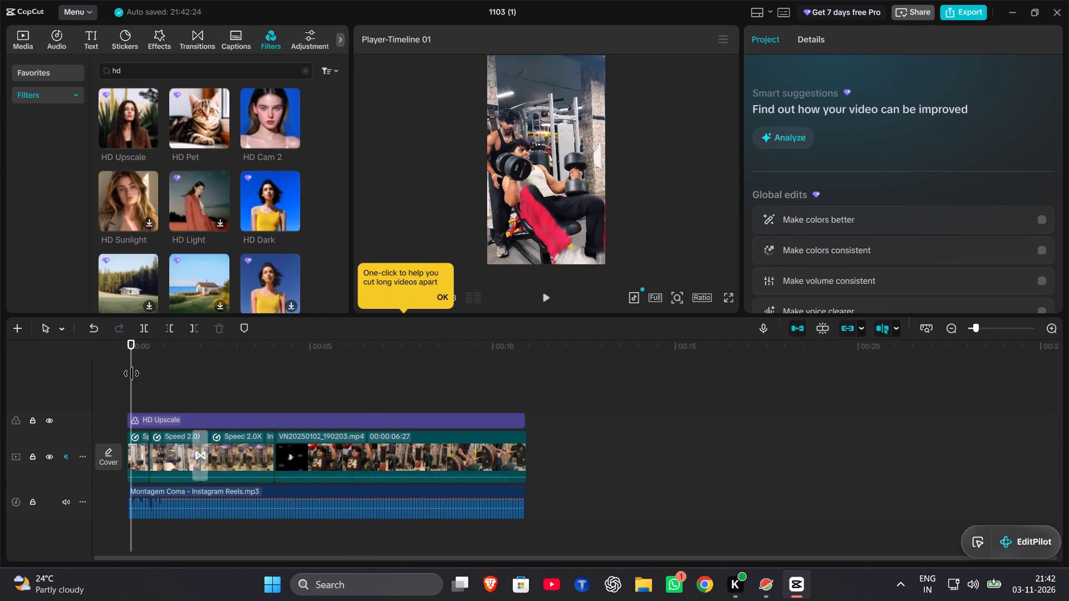
key("space")
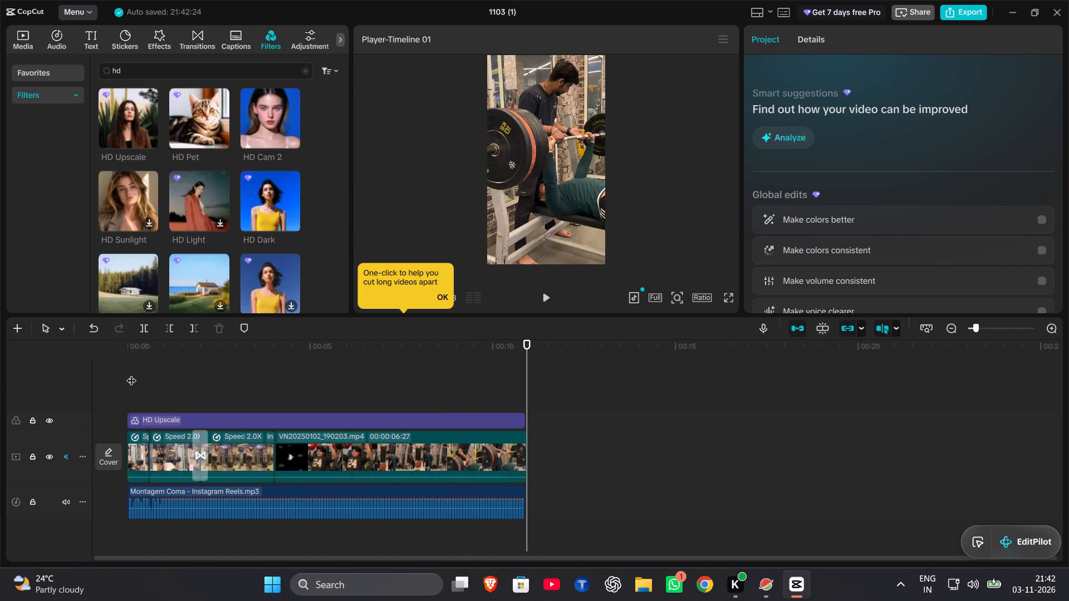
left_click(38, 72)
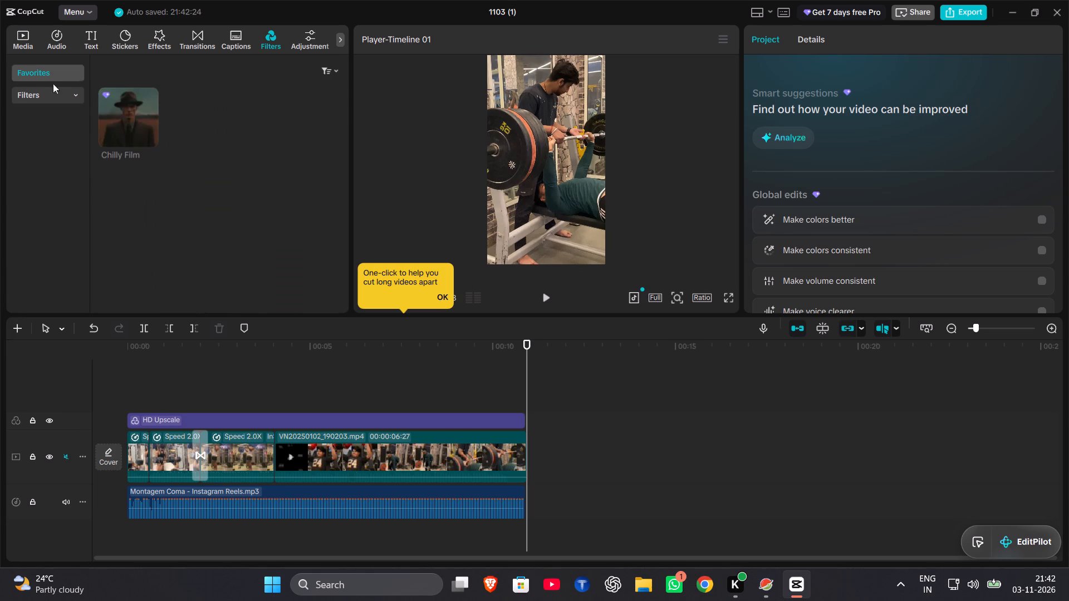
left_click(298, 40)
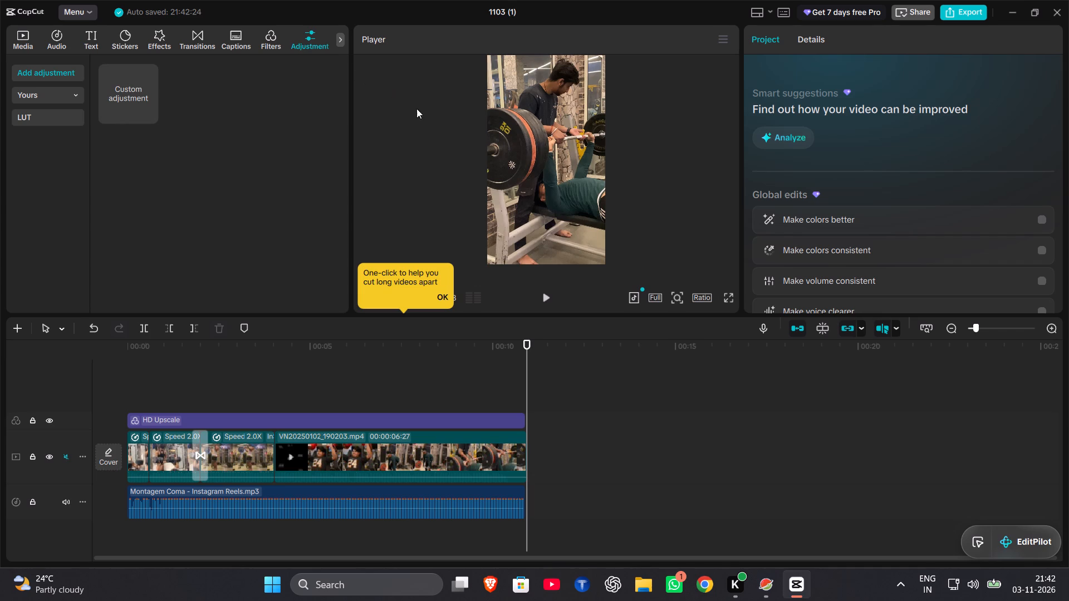
Open the Bixberry app, check its Earnings page and close the app.
left_click(274, 596)
type("bix")
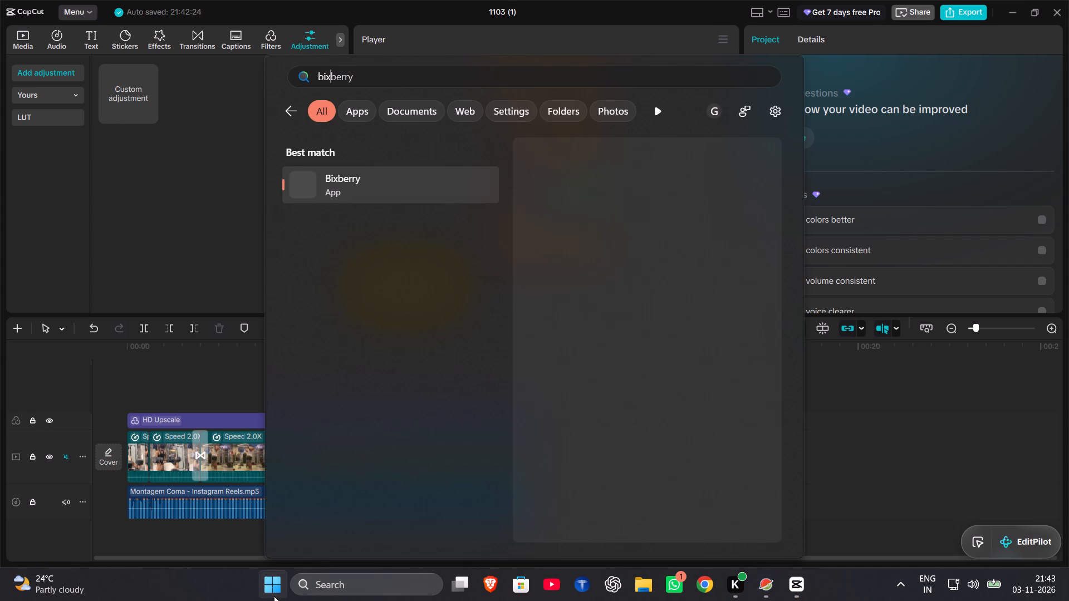
left_click(589, 296)
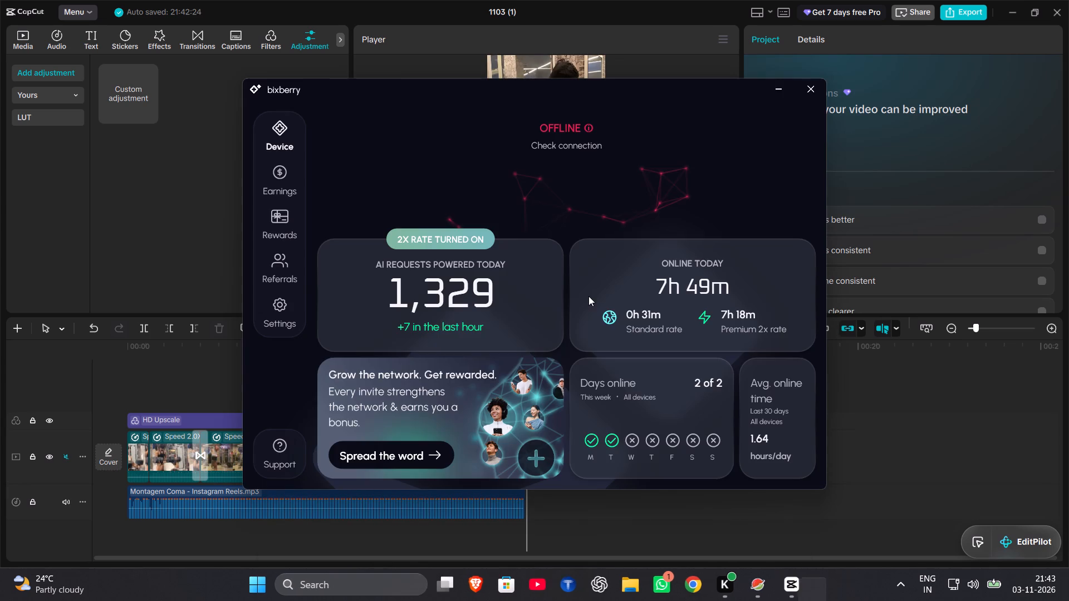
left_click(277, 181)
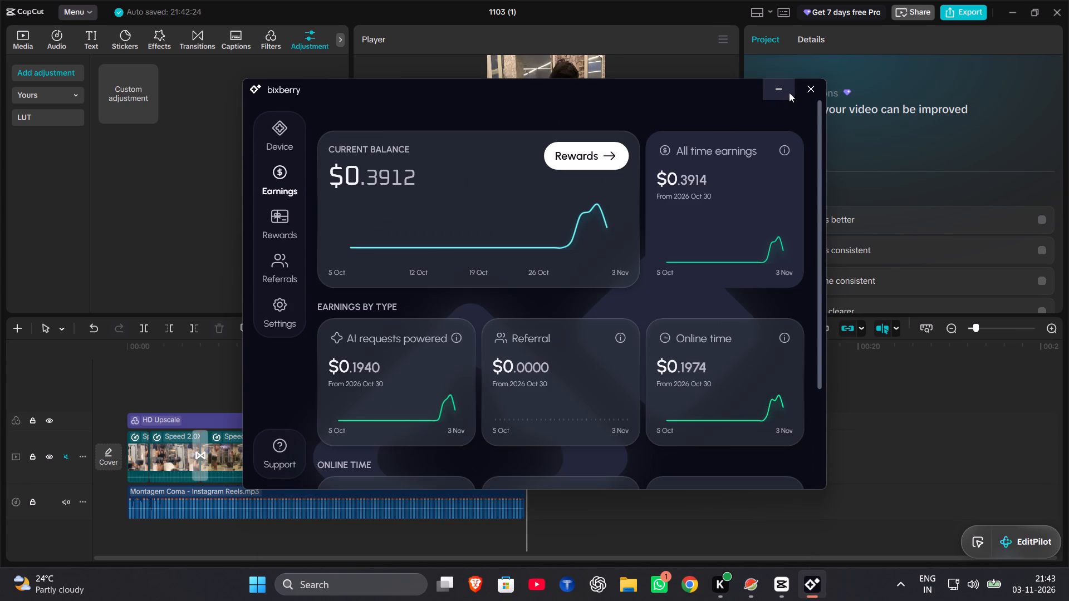
left_click(817, 88)
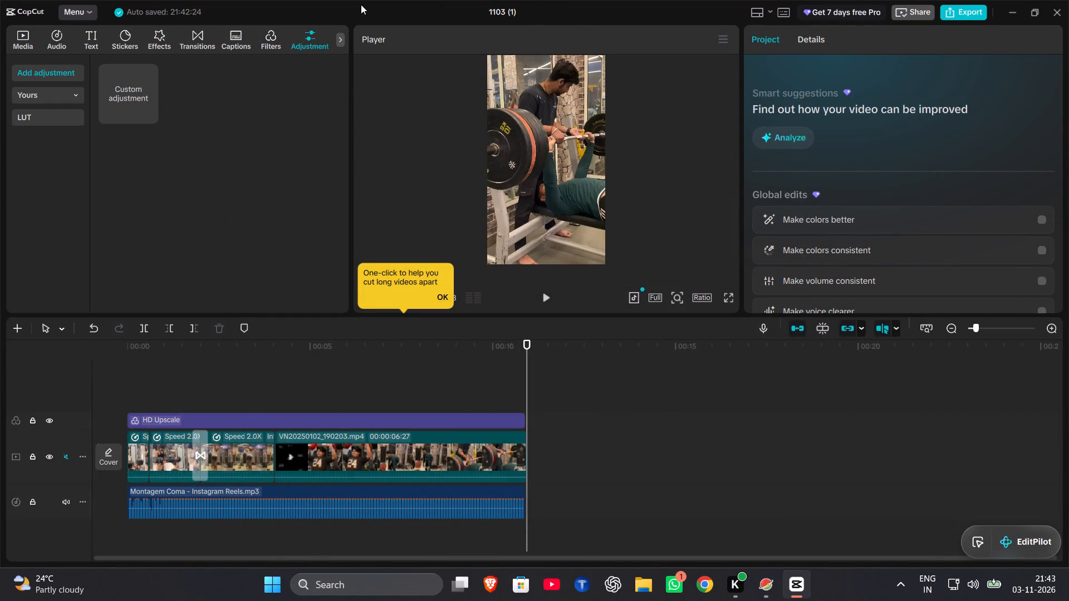
Browse the For You video templates for one that suits the gym video.
left_click(336, 38)
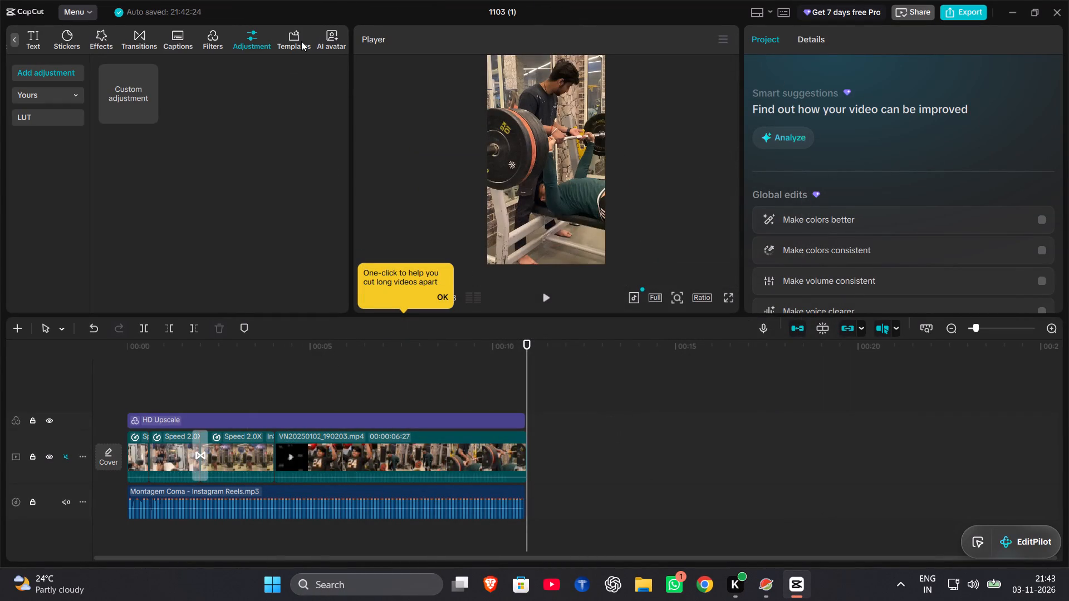
left_click(301, 41)
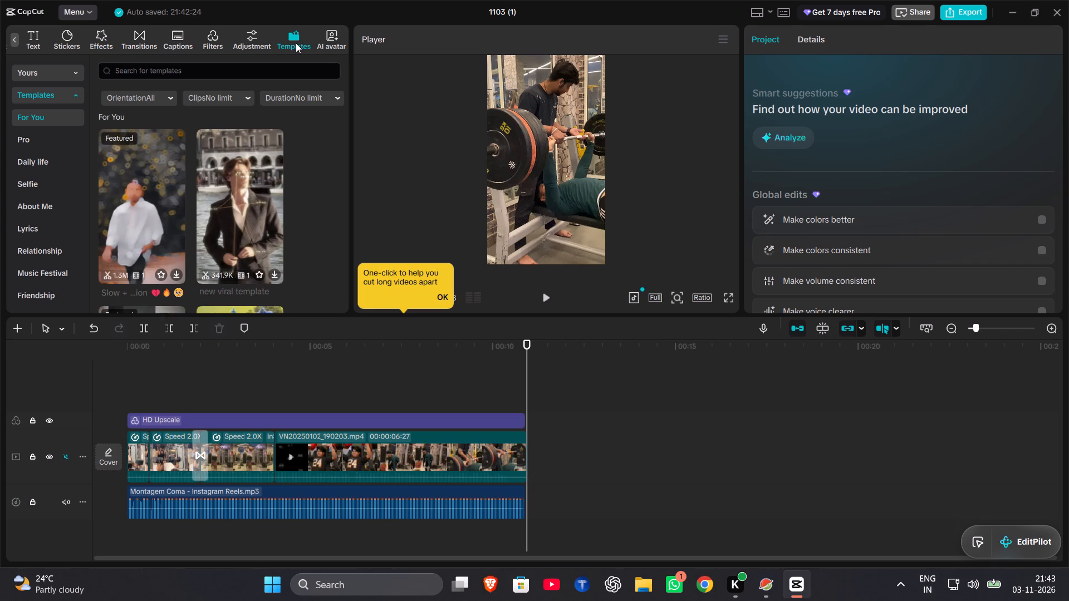
scroll(298, 165, "down", 1)
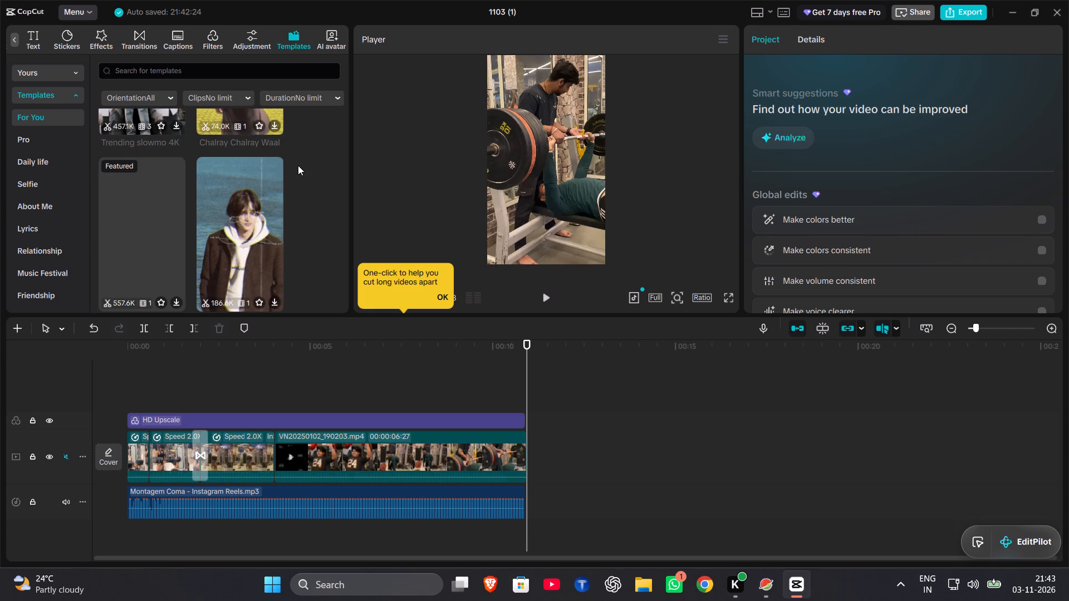
scroll(298, 165, "down", 1)
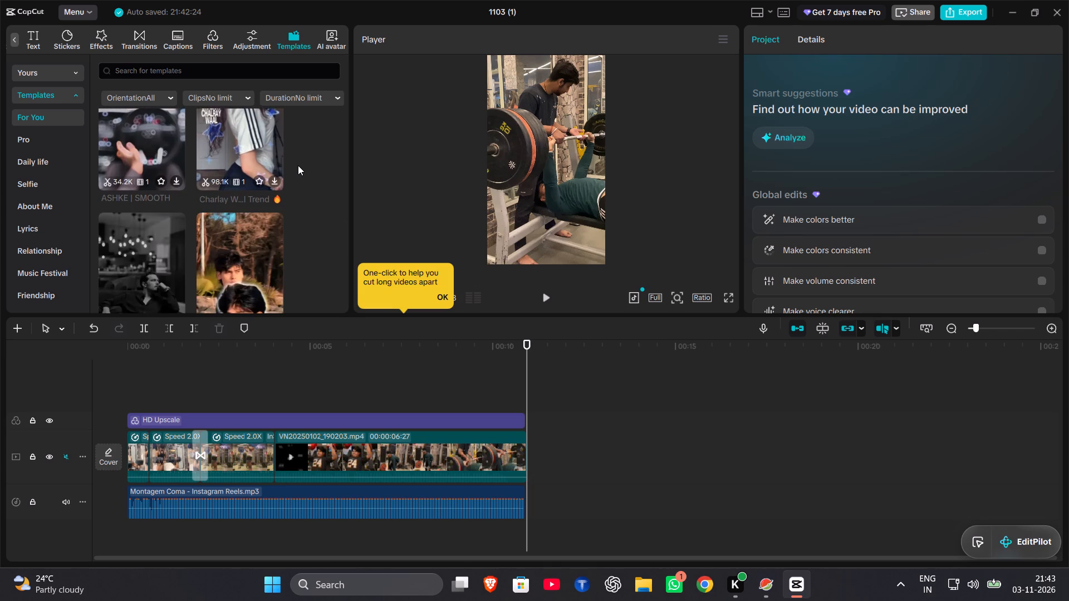
scroll(298, 165, "up", 1)
scroll(298, 165, "down", 1)
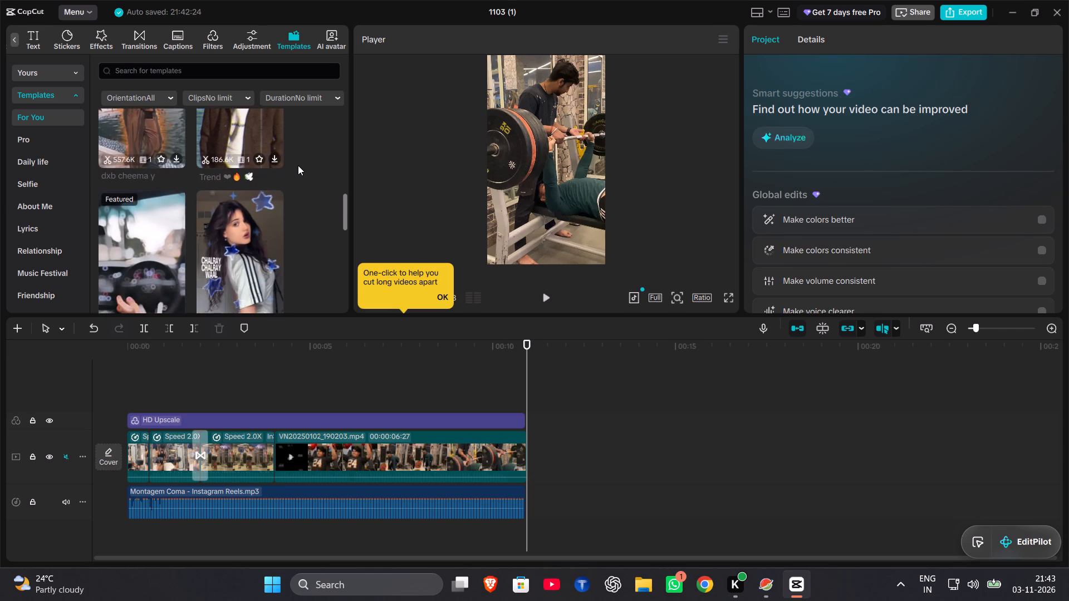
scroll(298, 165, "up", 3)
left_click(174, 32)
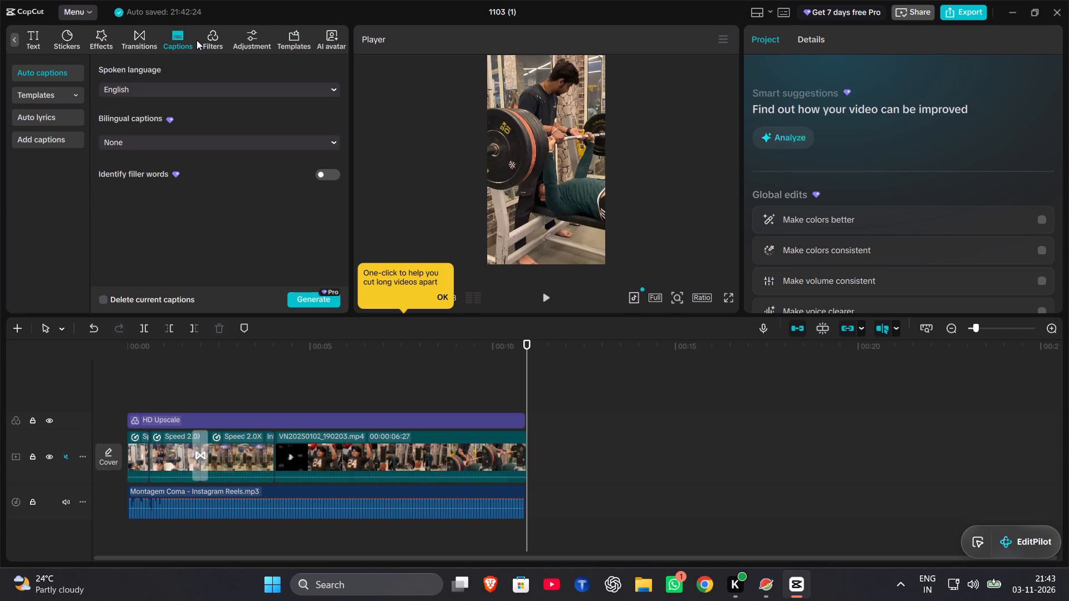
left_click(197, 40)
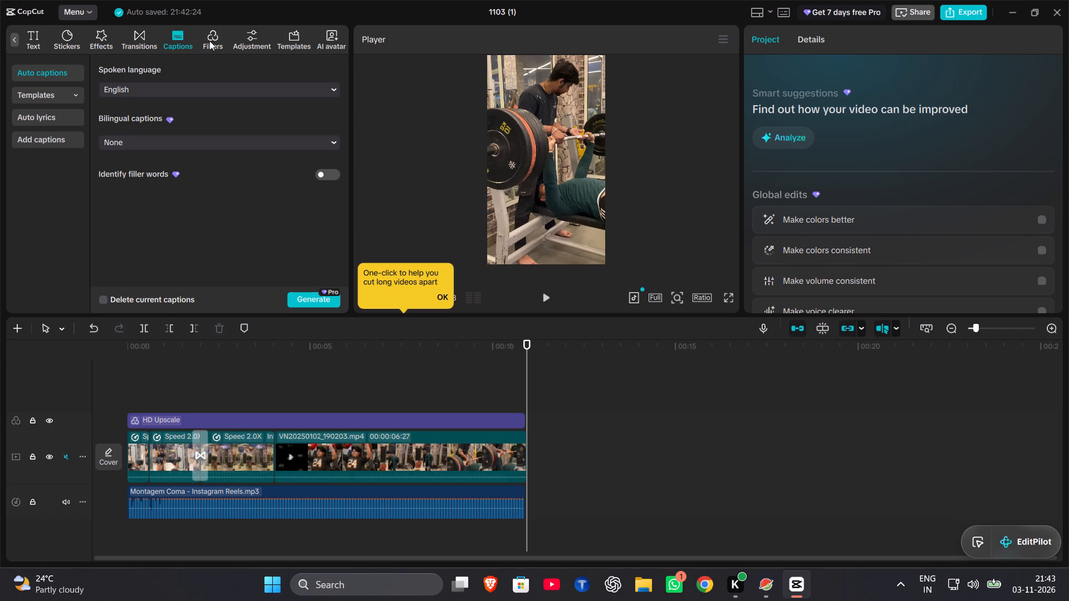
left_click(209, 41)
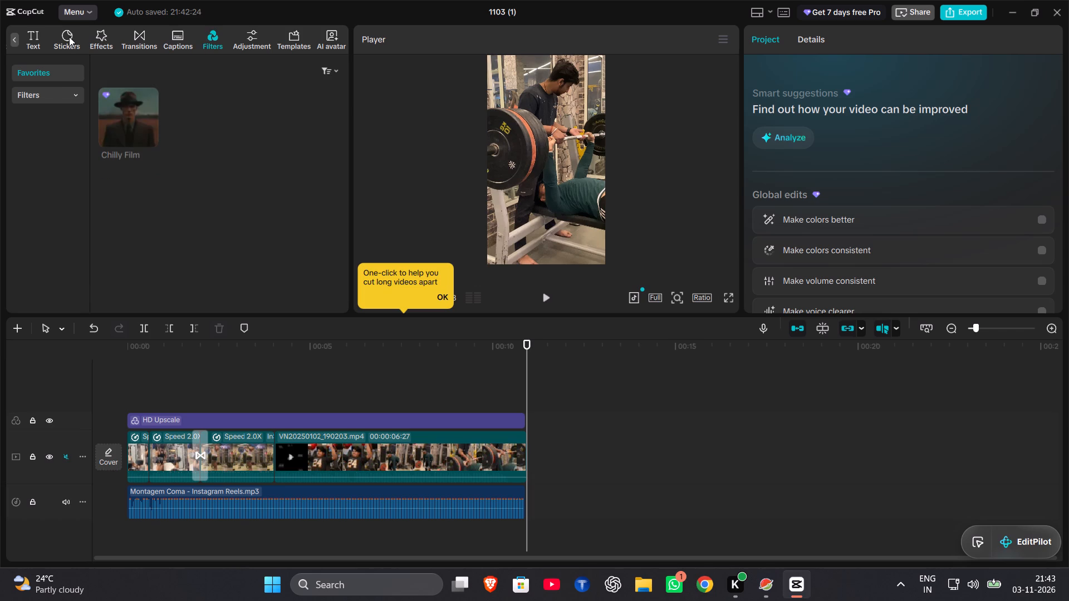
Look through the Trending stickers for one that suits the gym video.
left_click(69, 37)
left_click(14, 41)
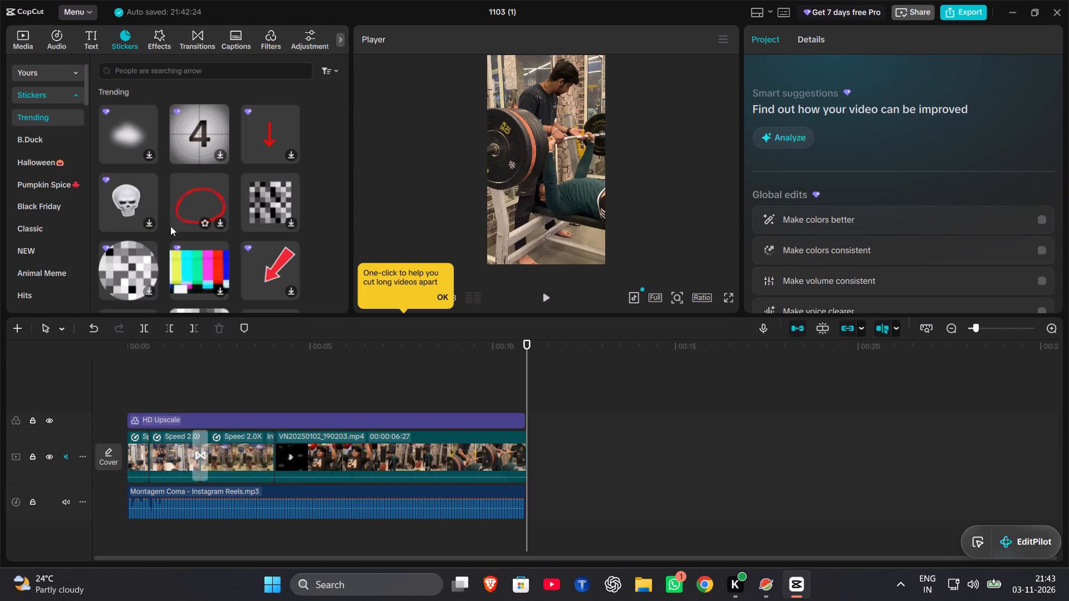
scroll(170, 226, "down", 1)
scroll(170, 226, "up", 1)
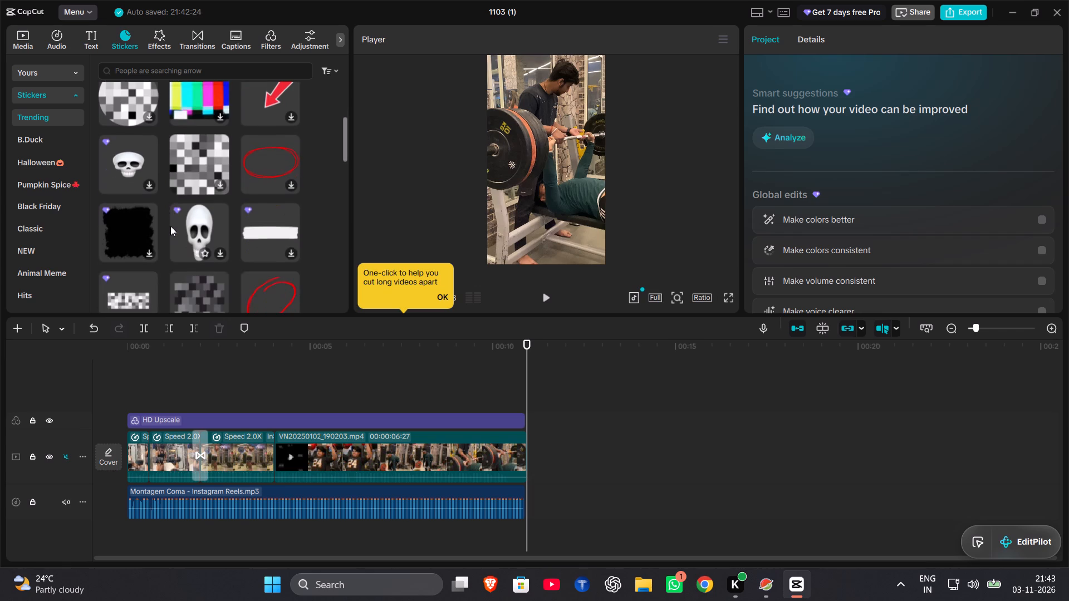
scroll(170, 226, "up", 1)
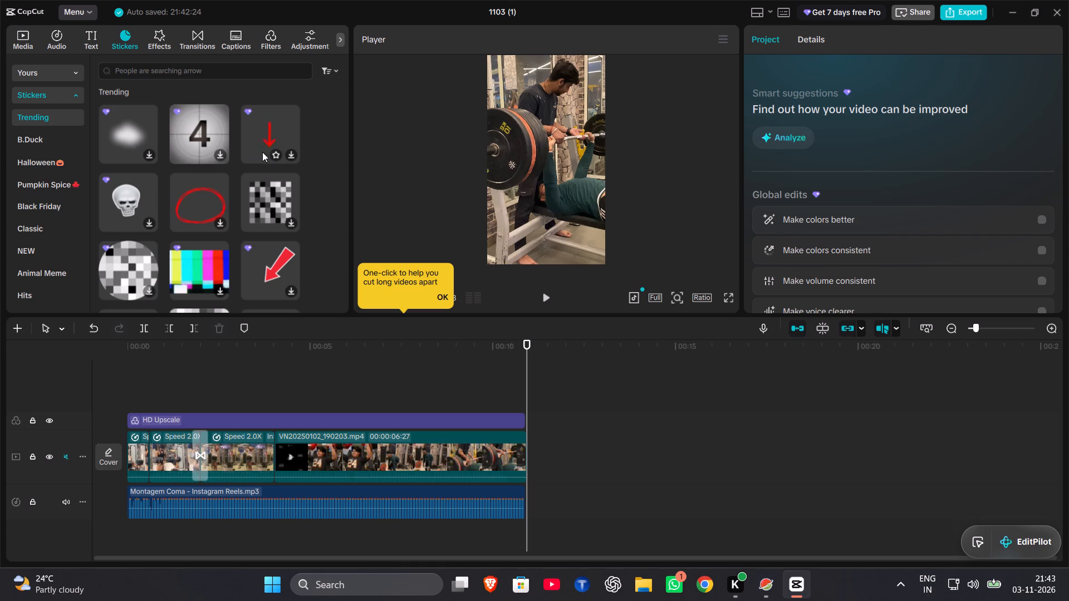
scroll(269, 198, "down", 1)
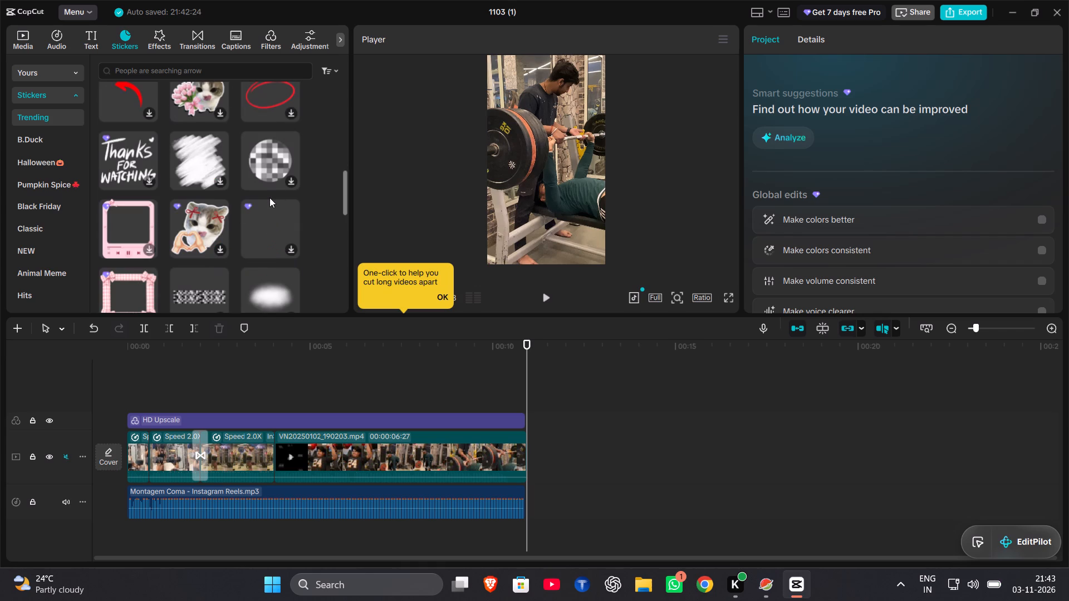
scroll(205, 218, "down", 1)
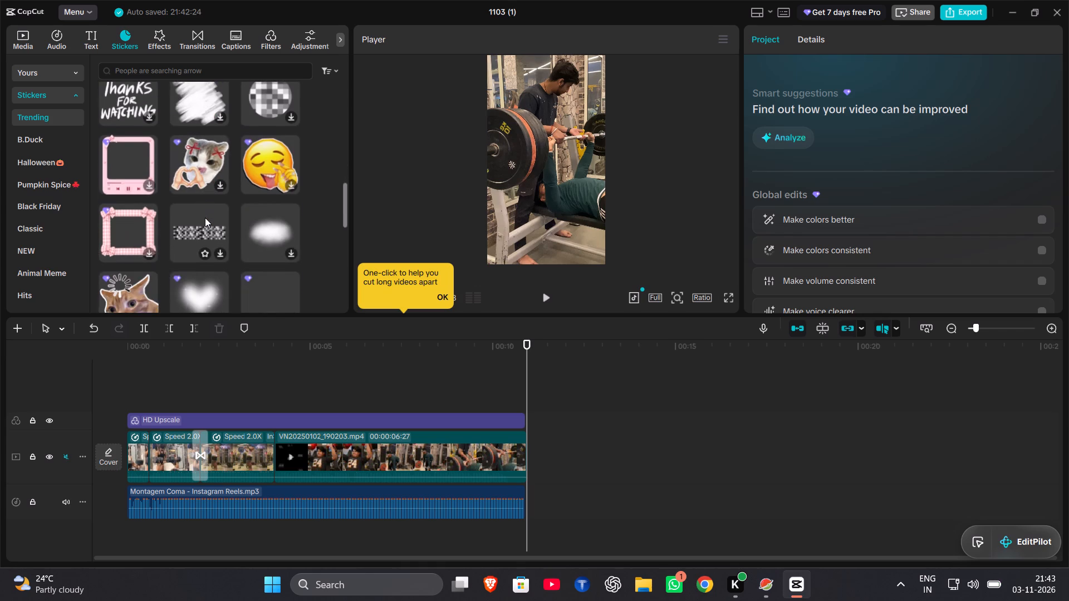
scroll(205, 218, "down", 2)
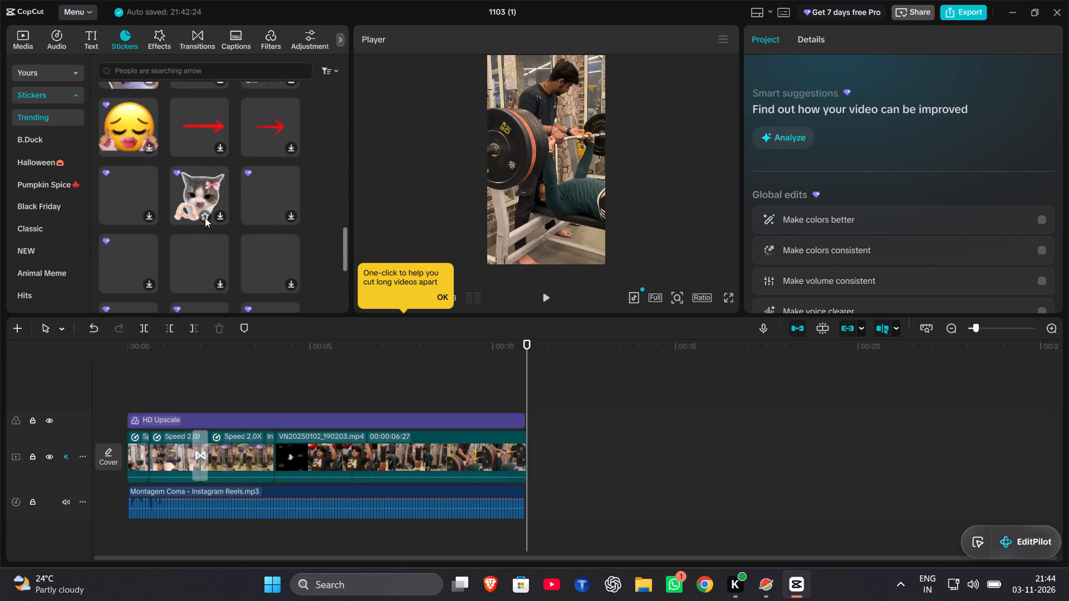
scroll(205, 218, "down", 2)
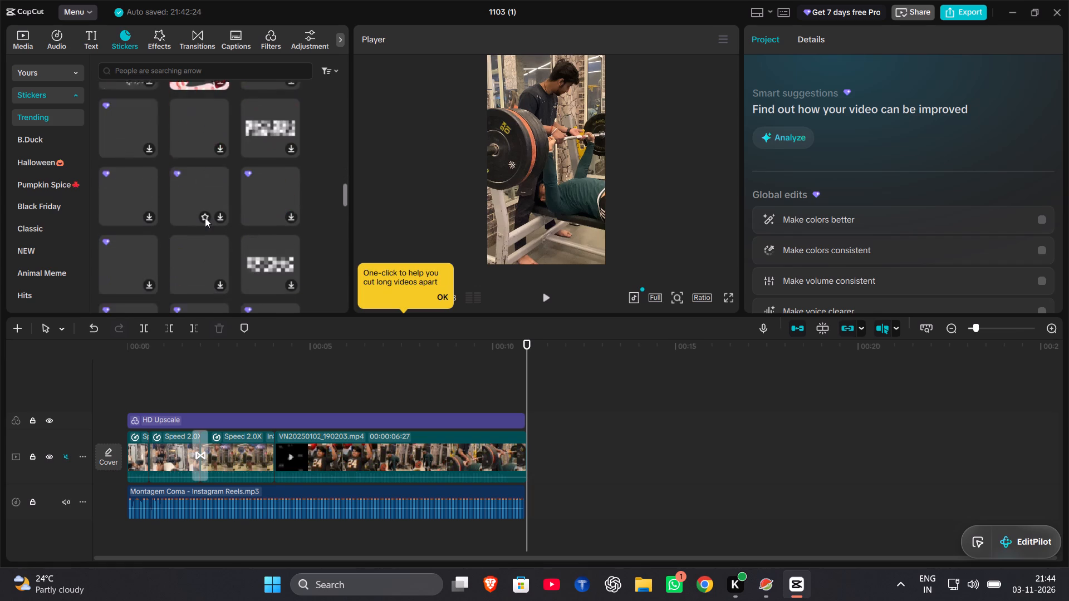
scroll(205, 218, "down", 3)
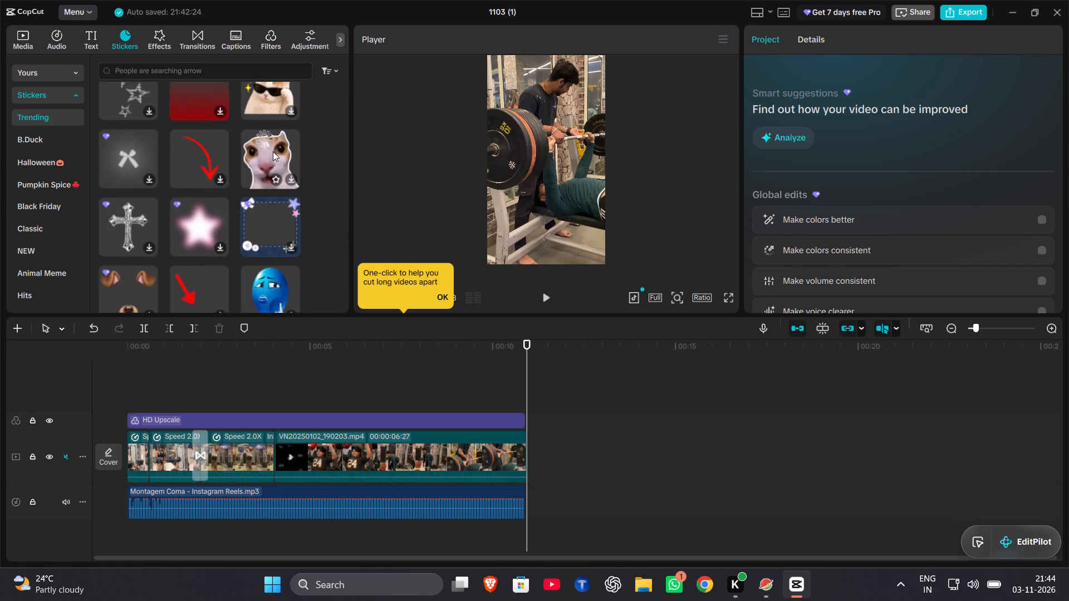
scroll(273, 151, "down", 1)
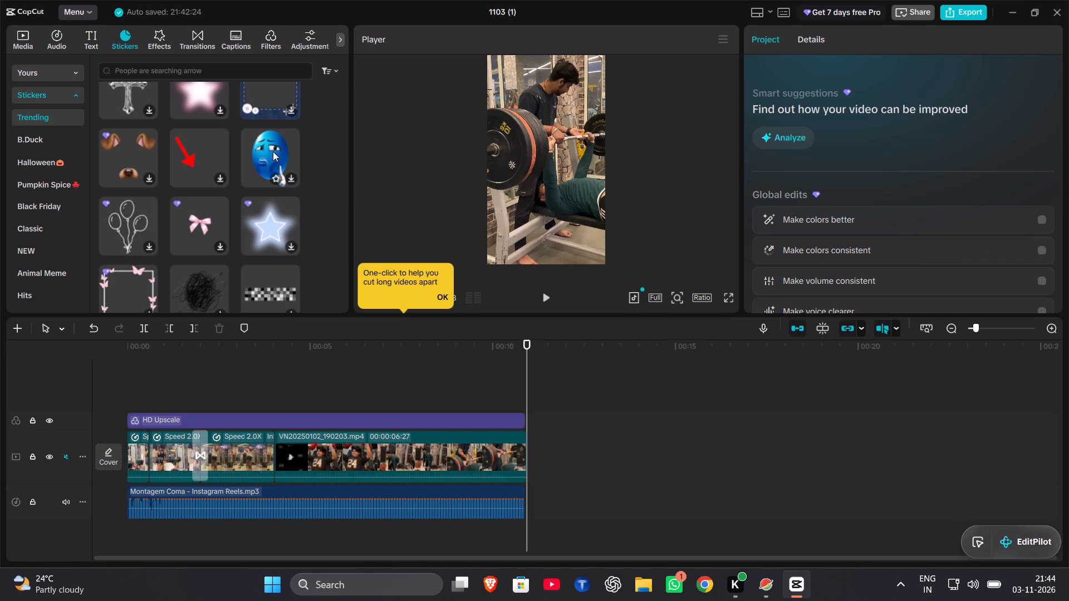
scroll(273, 151, "down", 1)
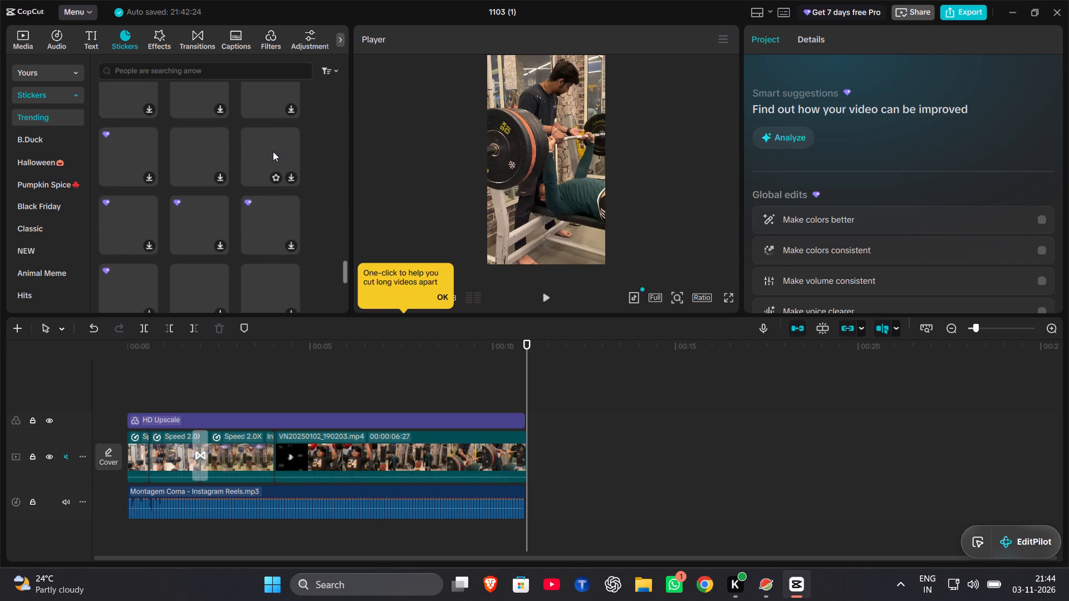
scroll(273, 151, "down", 1)
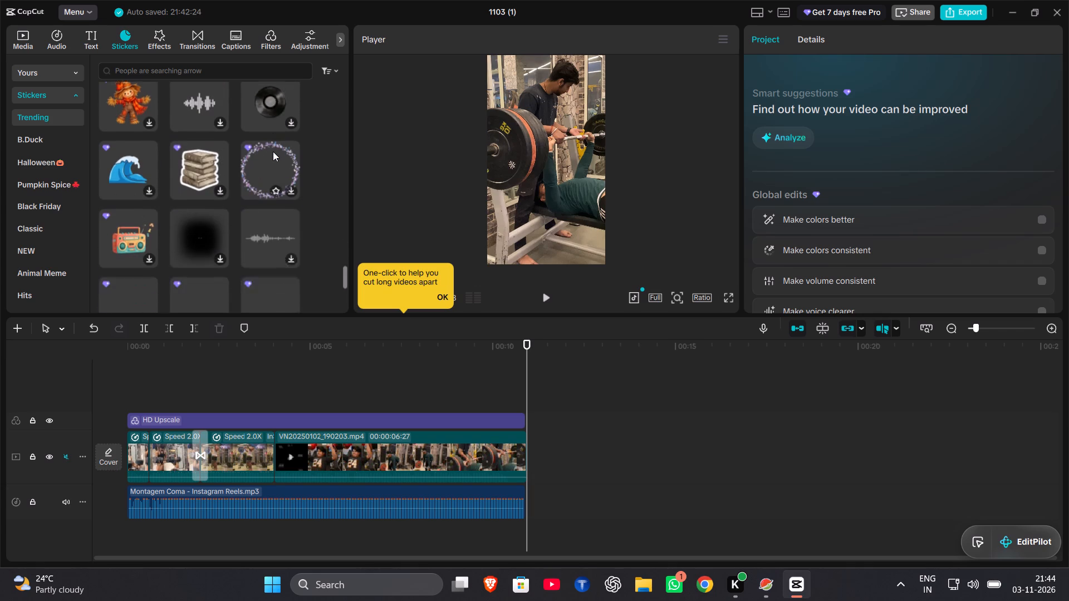
scroll(273, 151, "down", 2)
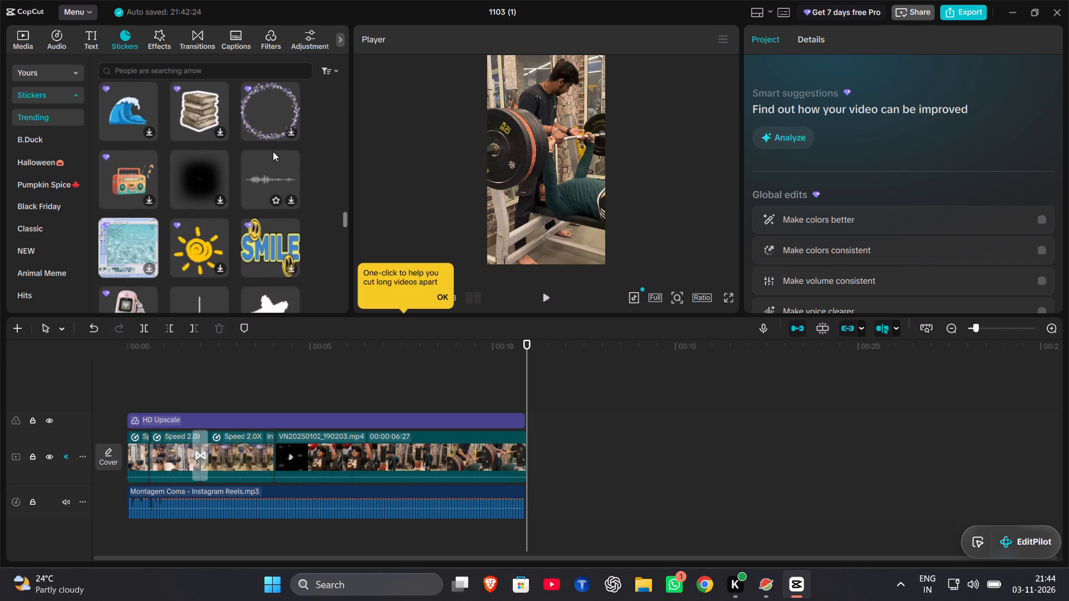
scroll(273, 151, "down", 1)
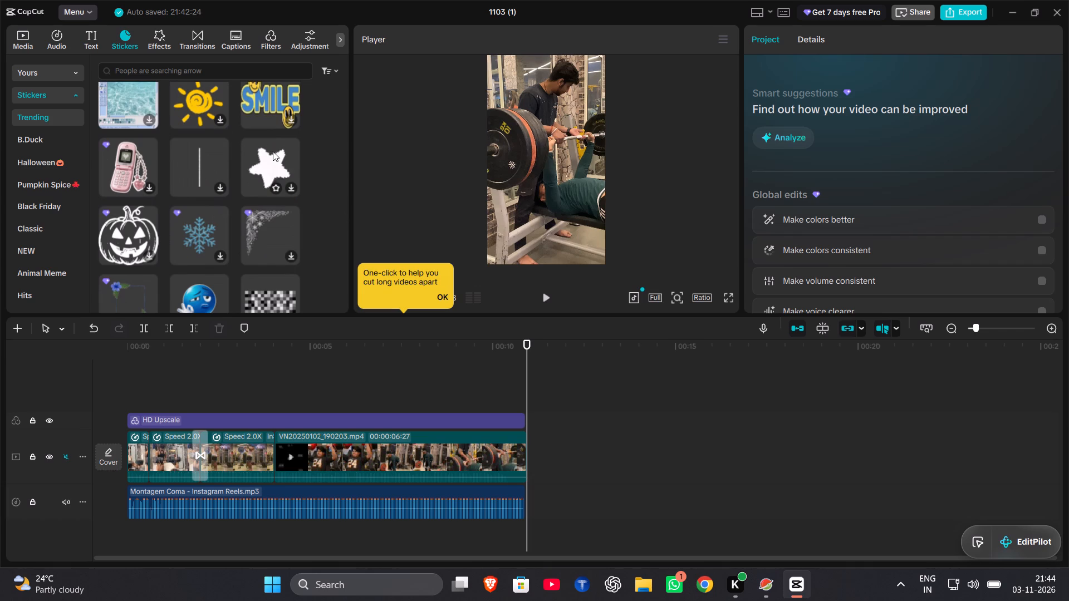
scroll(273, 151, "down", 1)
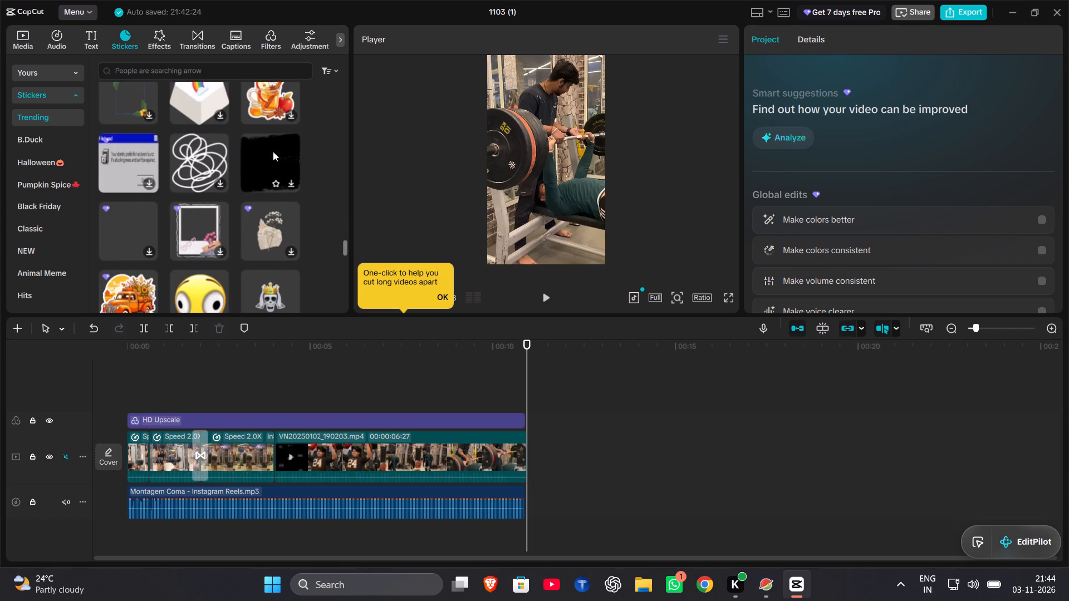
scroll(273, 151, "down", 1)
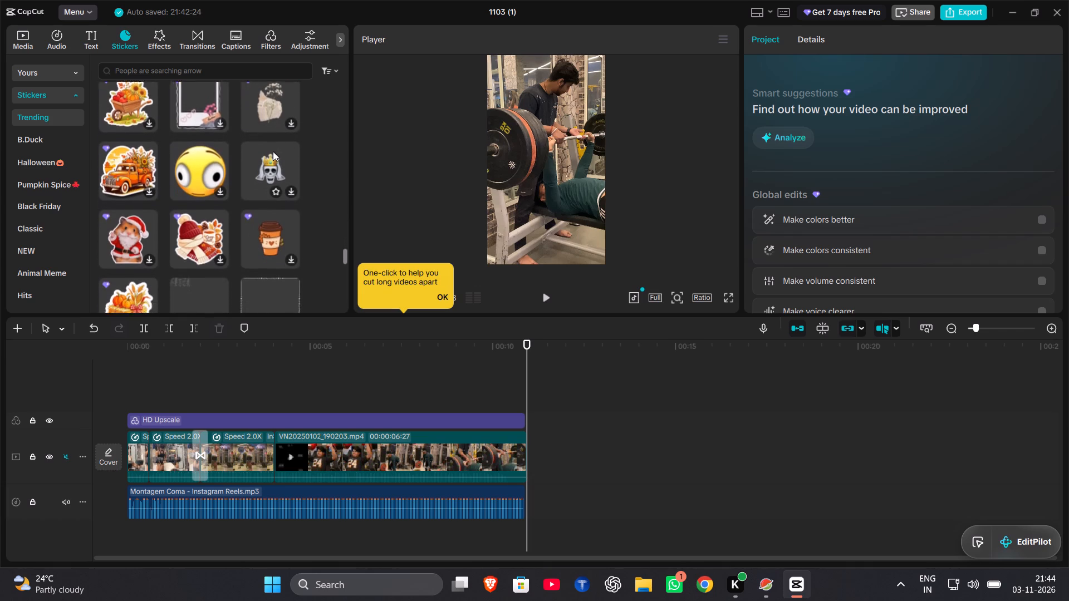
scroll(273, 151, "down", 2)
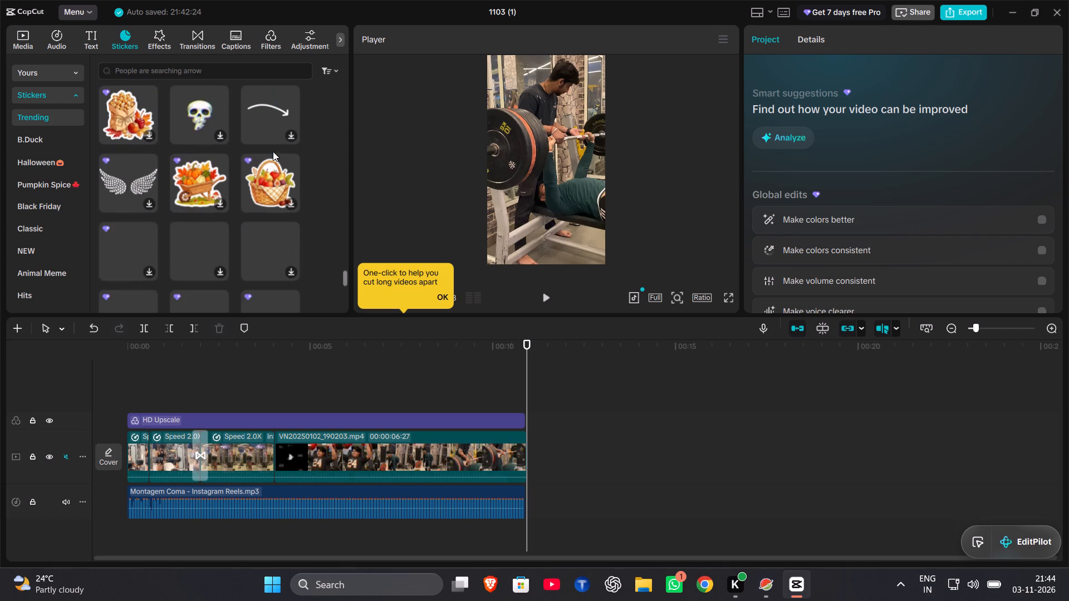
scroll(273, 151, "down", 2)
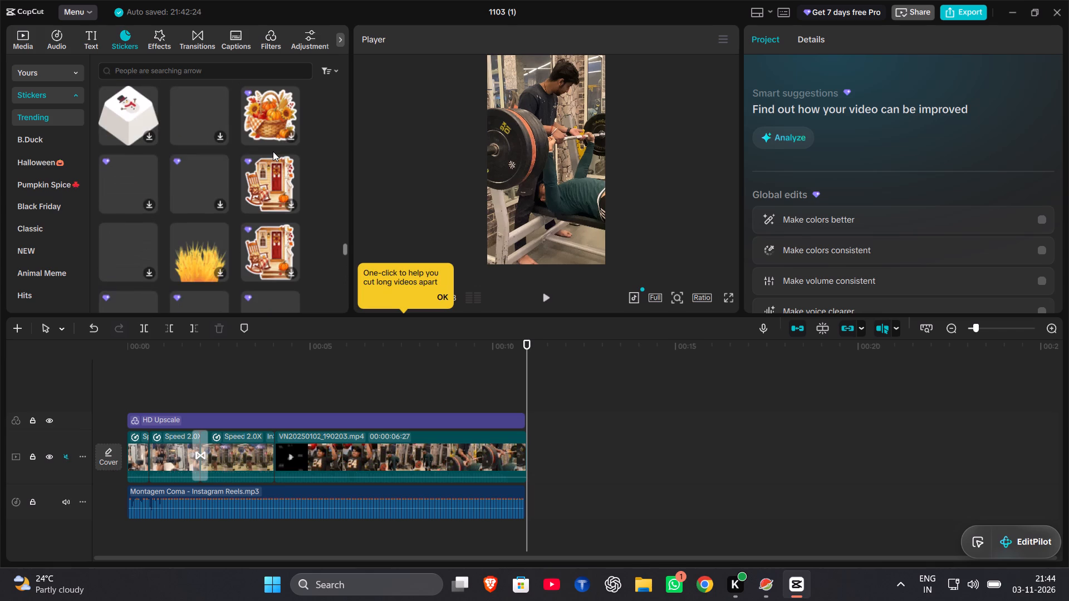
scroll(273, 151, "down", 1)
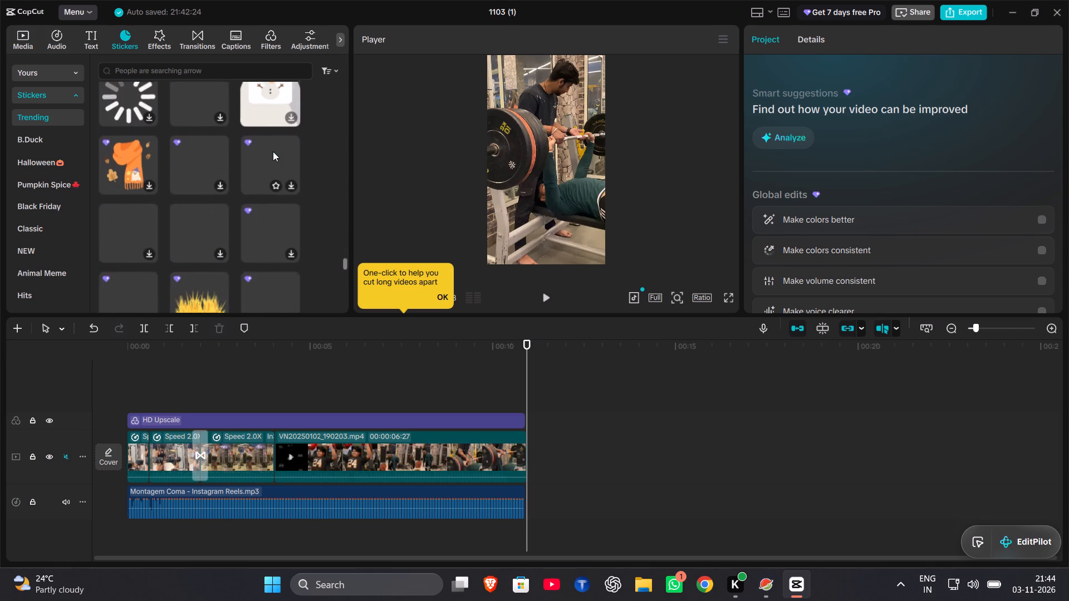
scroll(273, 151, "down", 2)
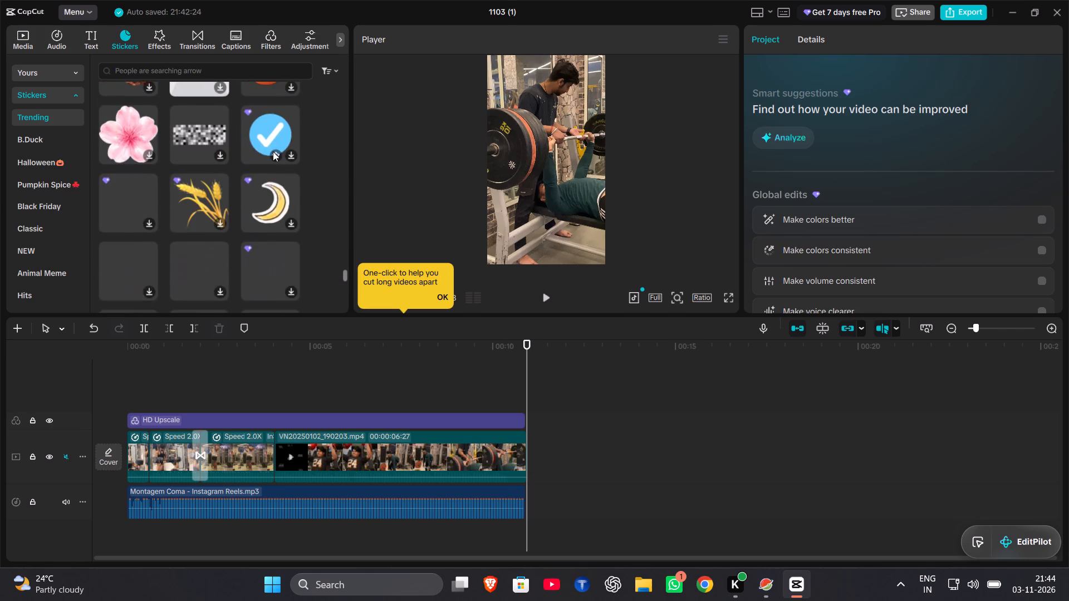
Search the stickers for sigma using the recent search and look through the results for one that suits the gym video.
scroll(273, 151, "down", 1)
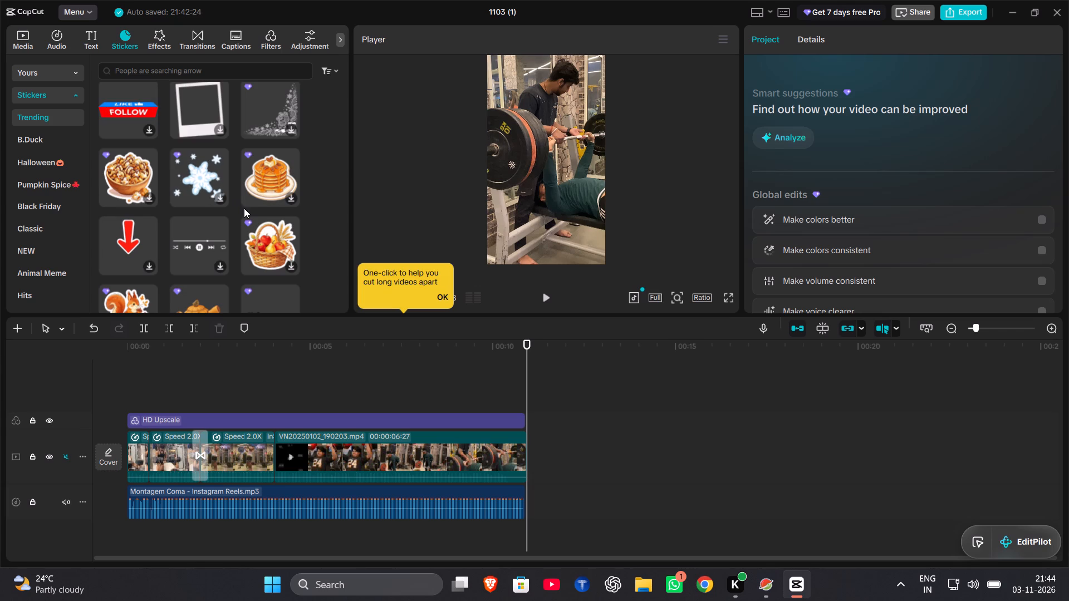
scroll(244, 208, "up", 2)
scroll(244, 208, "up", 20)
scroll(244, 208, "up", 20)
scroll(244, 208, "up", 20)
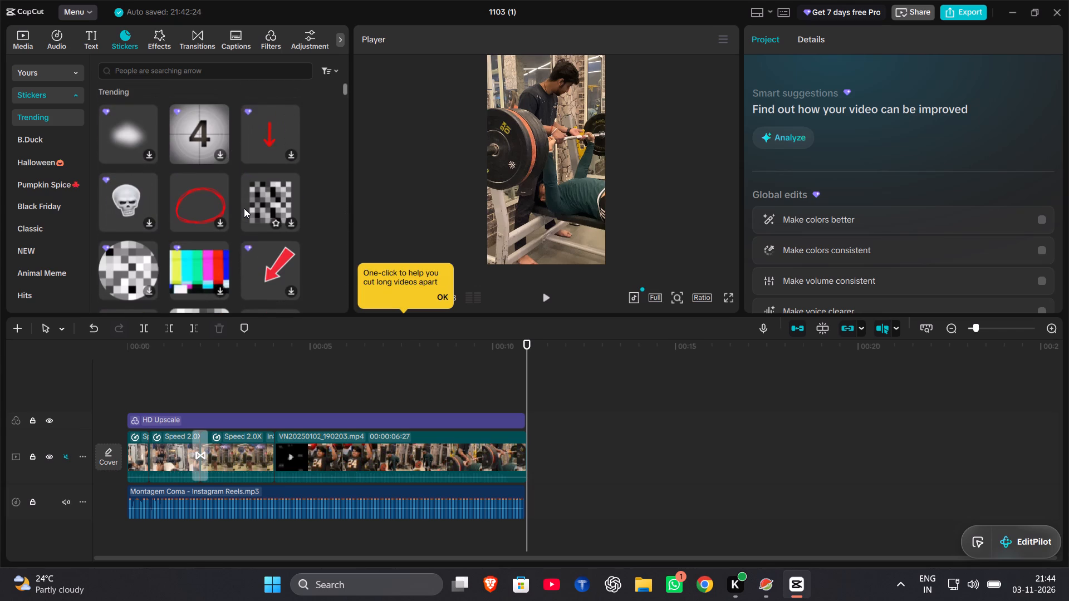
scroll(244, 208, "up", 15)
double_click(241, 72)
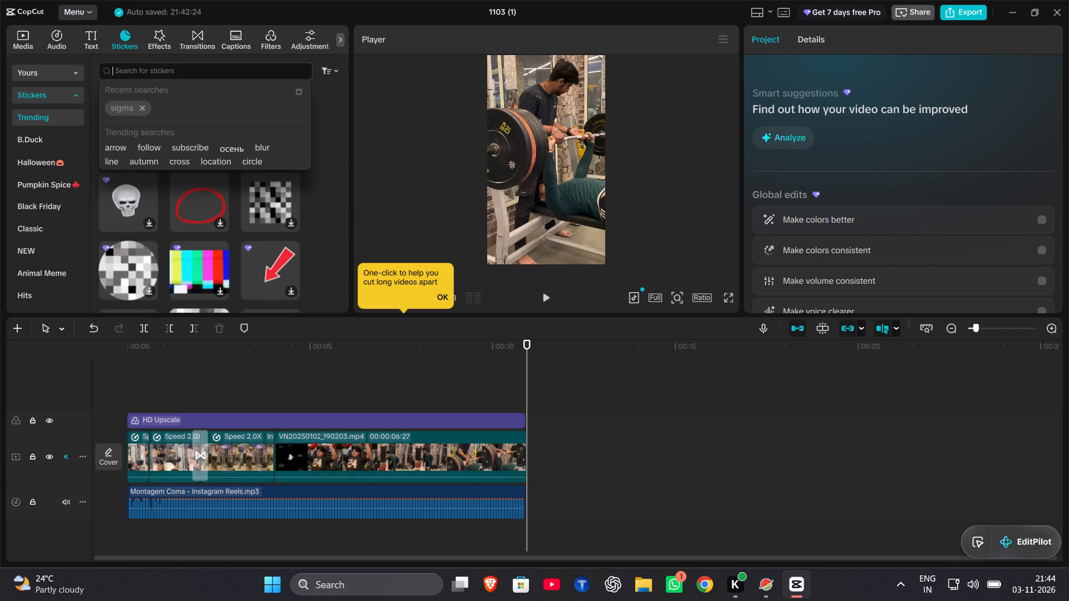
left_click(118, 110)
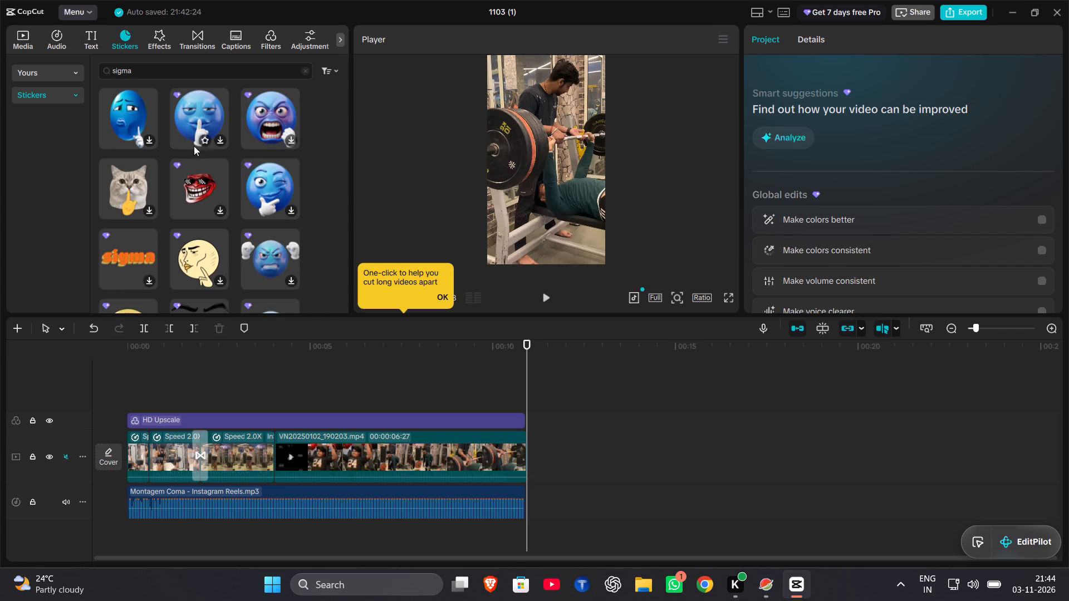
scroll(200, 152, "down", 3)
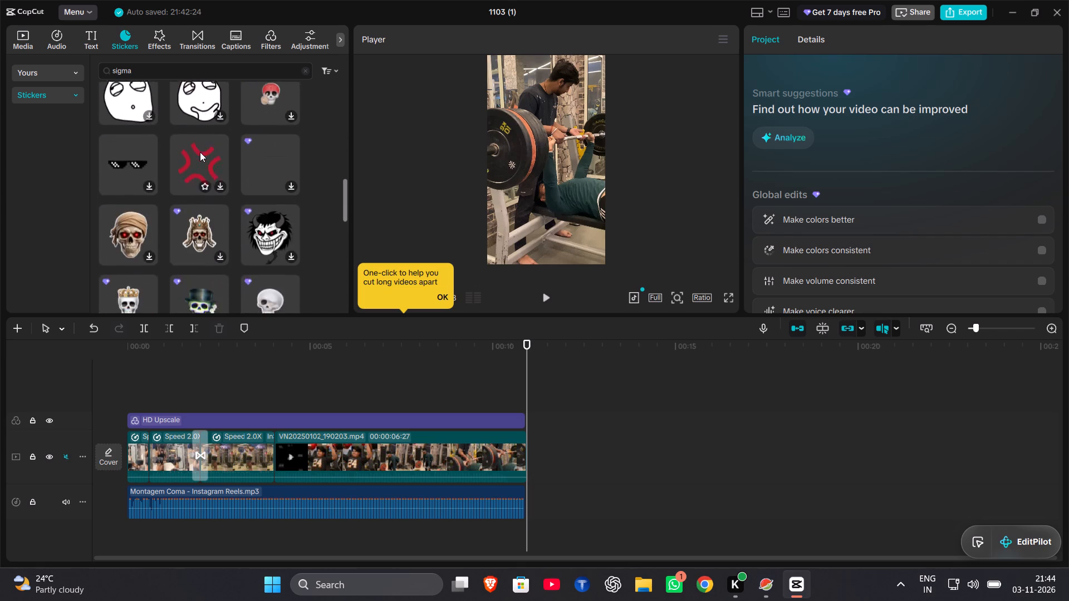
scroll(200, 152, "down", 2)
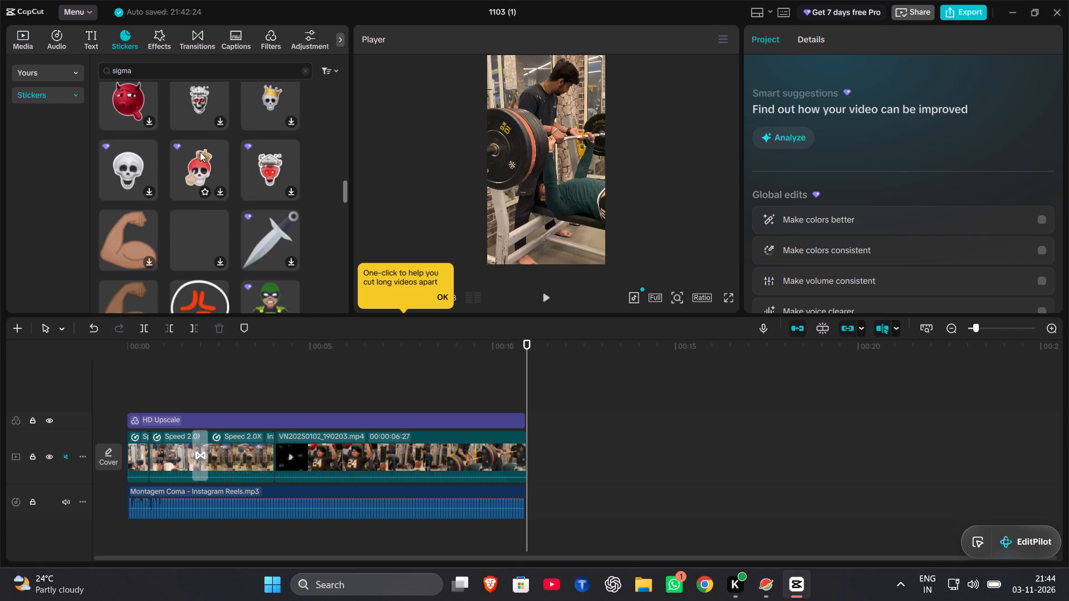
scroll(200, 152, "down", 3)
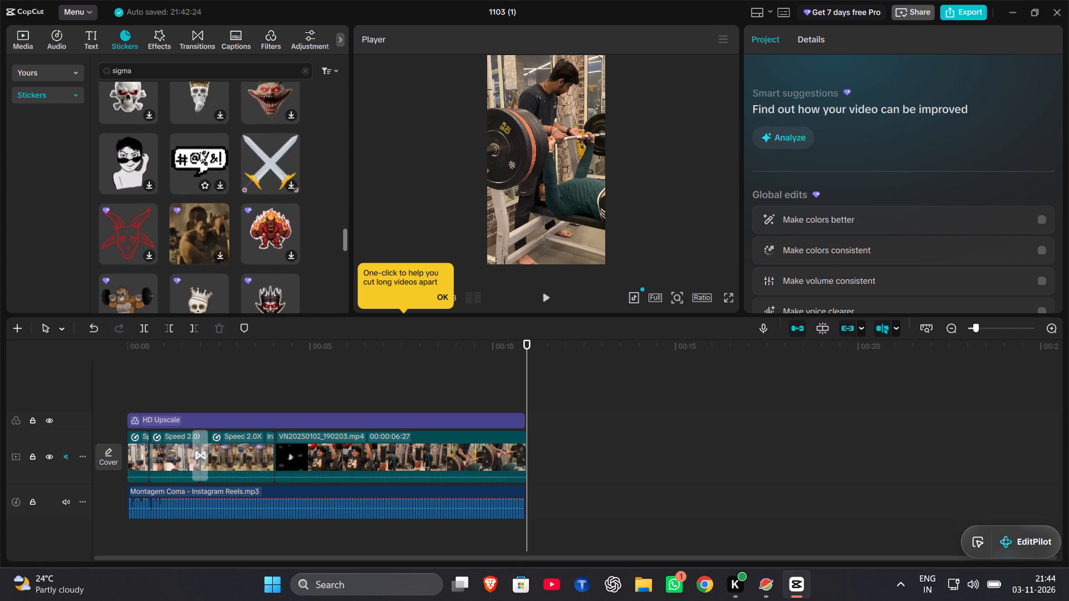
scroll(200, 152, "down", 1)
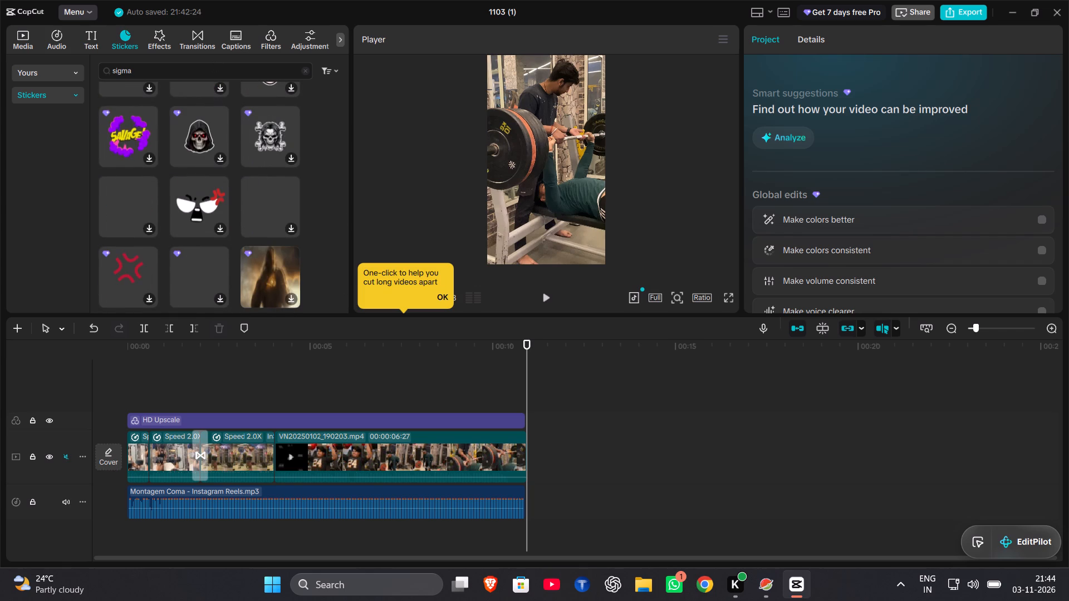
Refine the sticker search to "sigma mal" and look through the results.
left_click(209, 66)
key("space")
type("mal")
key("Return")
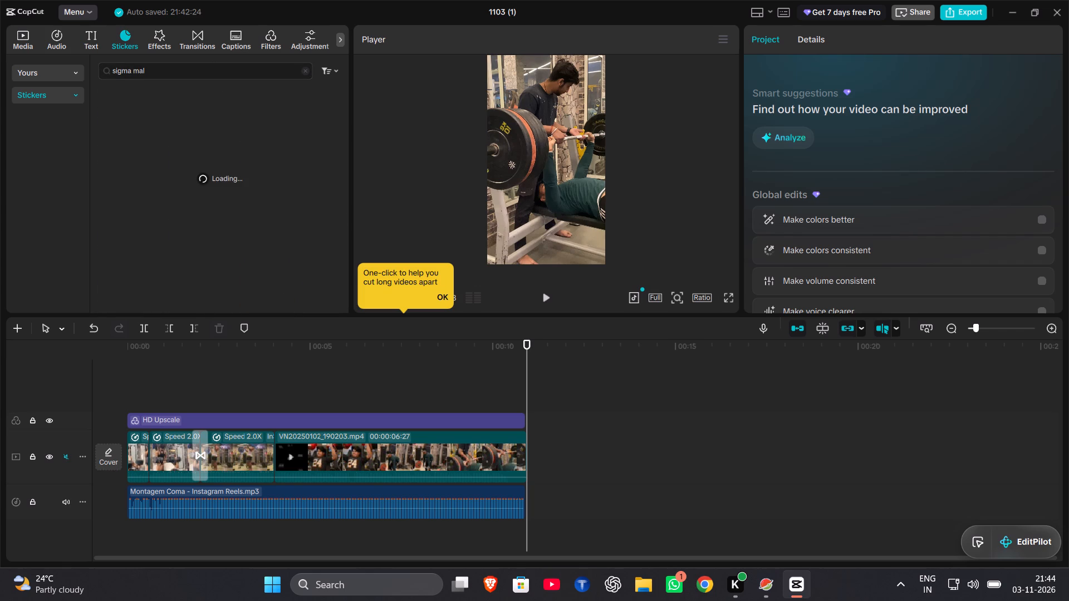
scroll(187, 112, "down", 1)
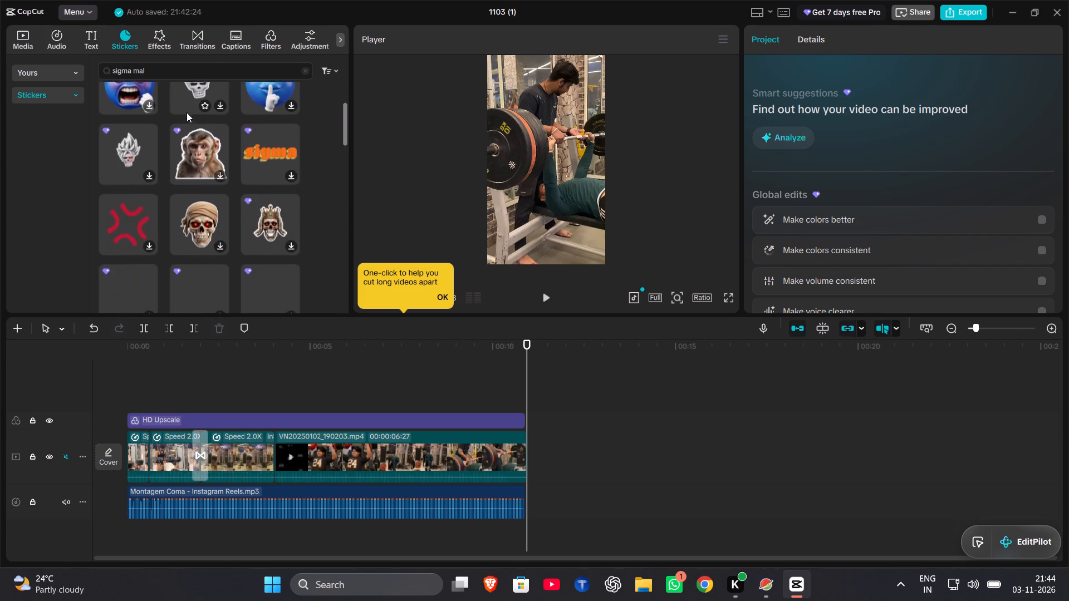
scroll(187, 112, "down", 1)
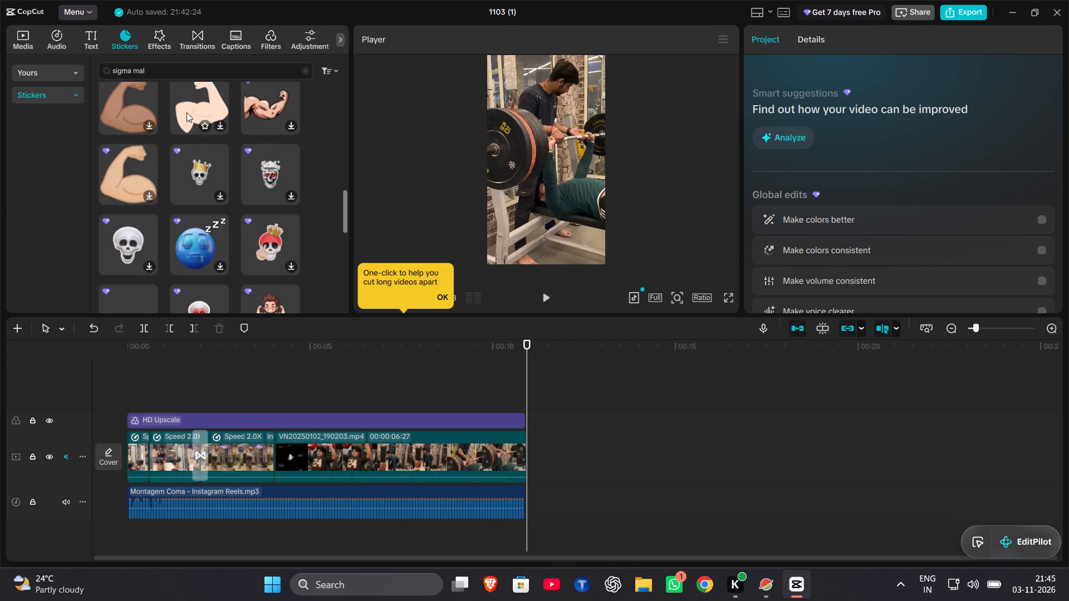
Replace the sticker search term with "gym" and run the search.
left_click(205, 65)
key("BackSpace")
key("BackSpace")
key("BackSpace")
key("BackSpace")
key("BackSpace")
key("BackSpace")
key("BackSpace")
key("BackSpace")
key("BackSpace")
key("BackSpace")
key("BackSpace")
key("BackSpace")
key("BackSpace")
key("BackSpace")
key("BackSpace")
key("BackSpace")
key("BackSpace")
key("BackSpace")
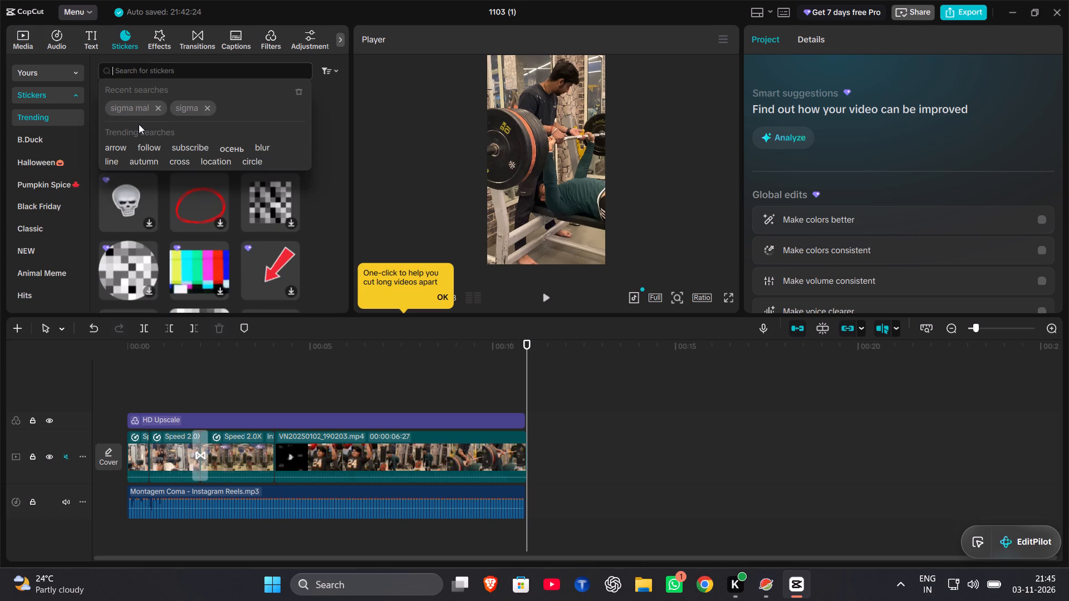
type("gym")
key("Return")
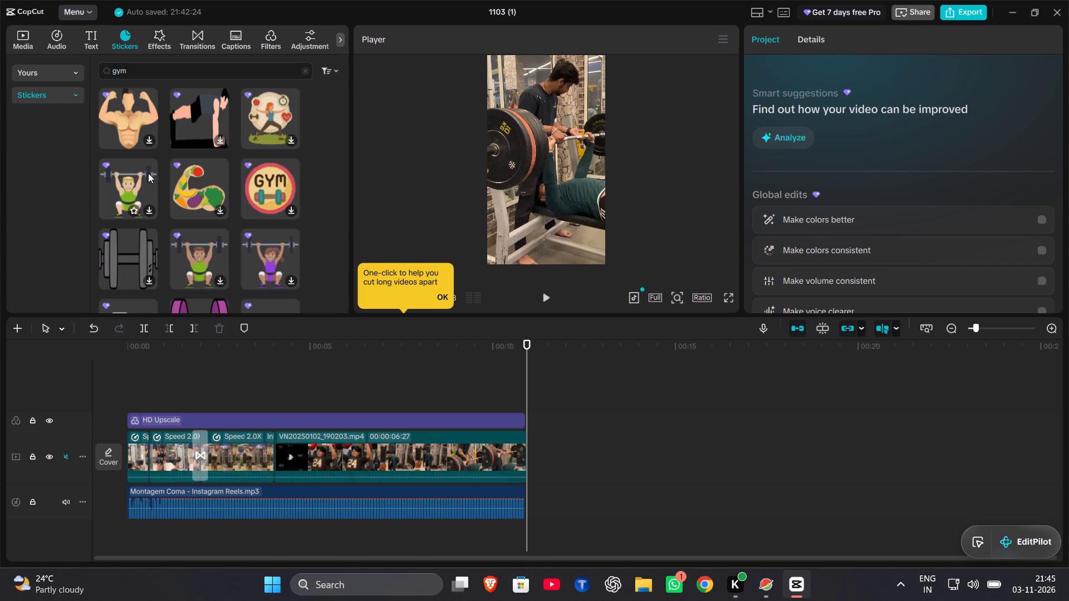
Look through the gym stickers for one that suits the workout video.
scroll(148, 173, "down", 1)
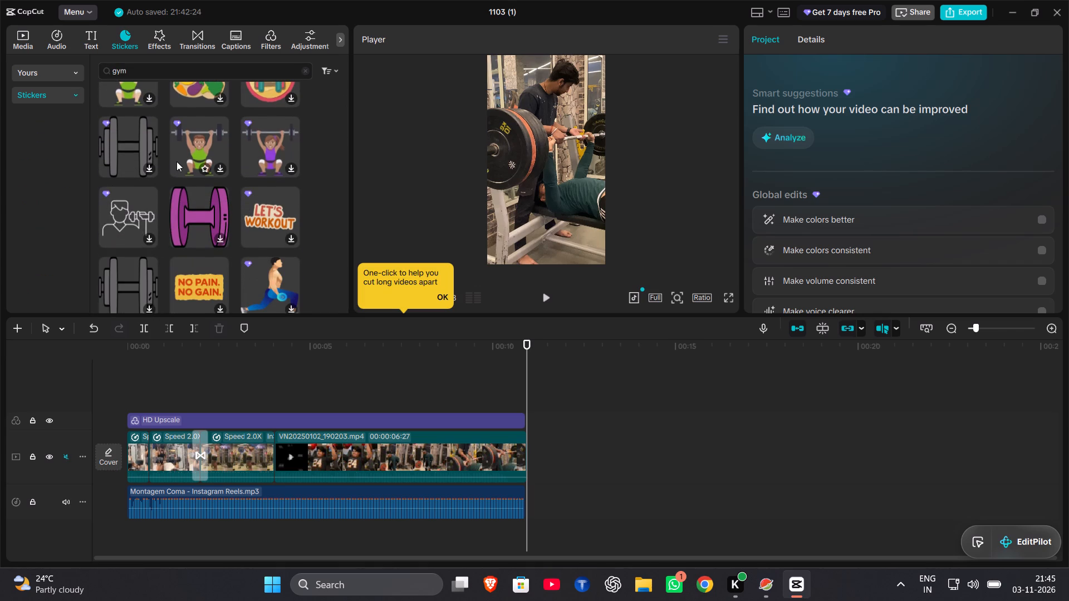
scroll(199, 217, "down", 1)
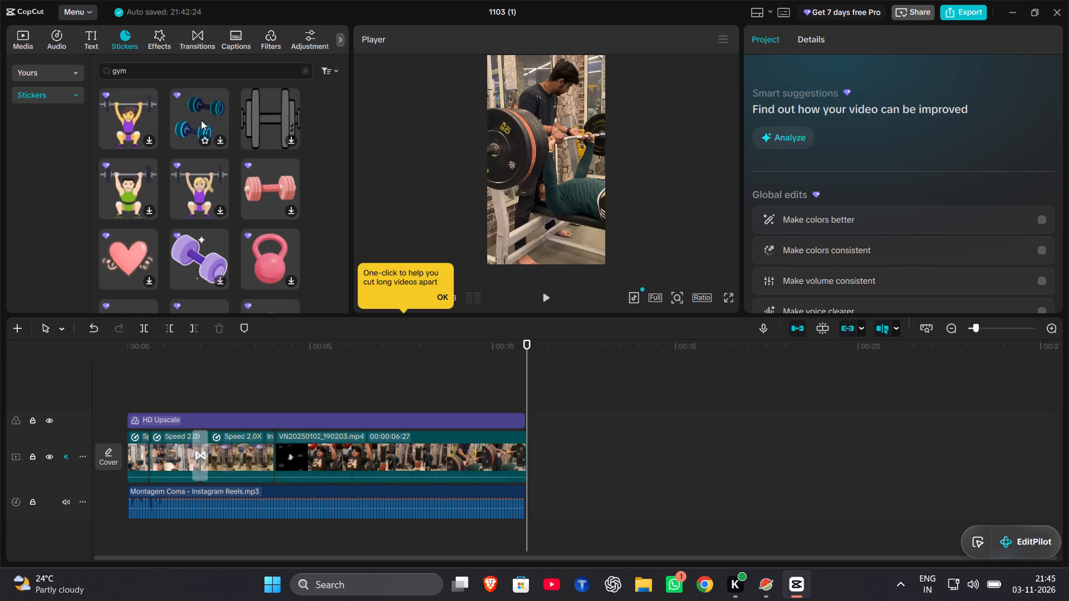
scroll(194, 180, "down", 1)
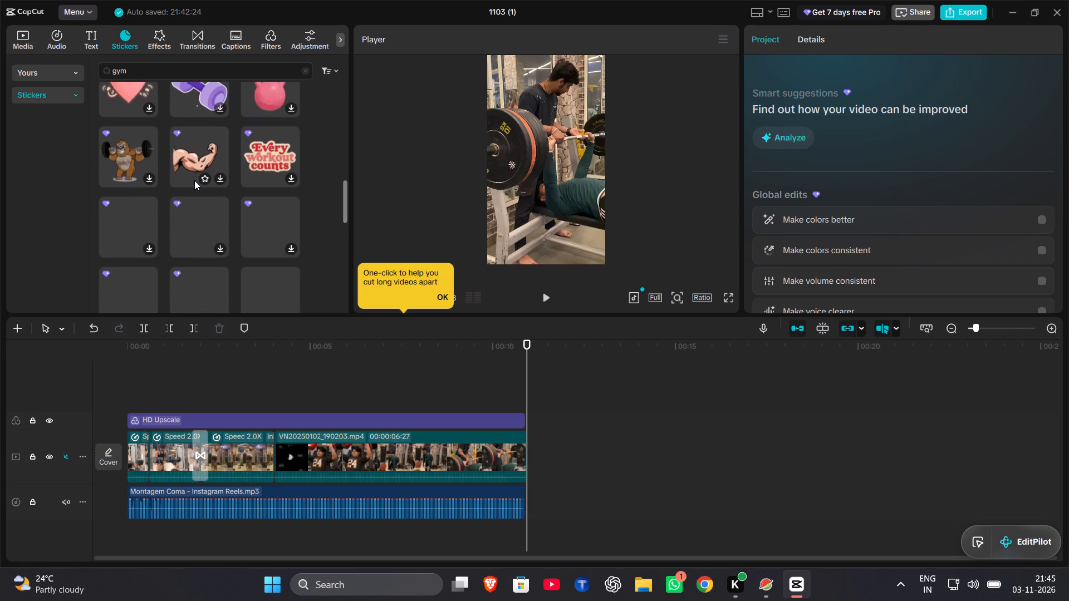
scroll(194, 180, "down", 1)
scroll(194, 201, "up", 2)
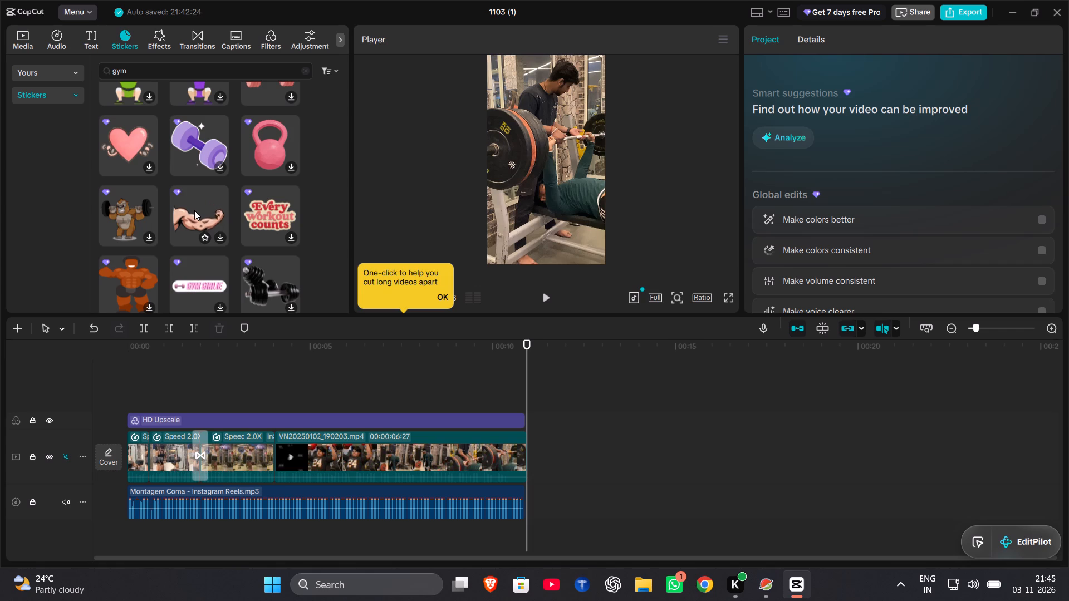
scroll(194, 210, "down", 1)
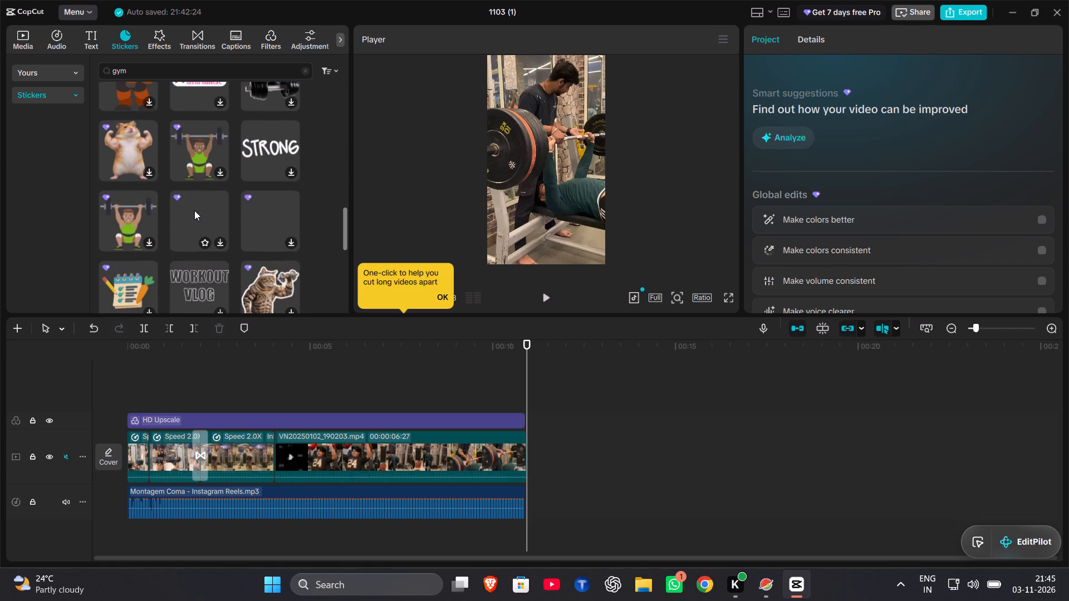
scroll(194, 210, "down", 1)
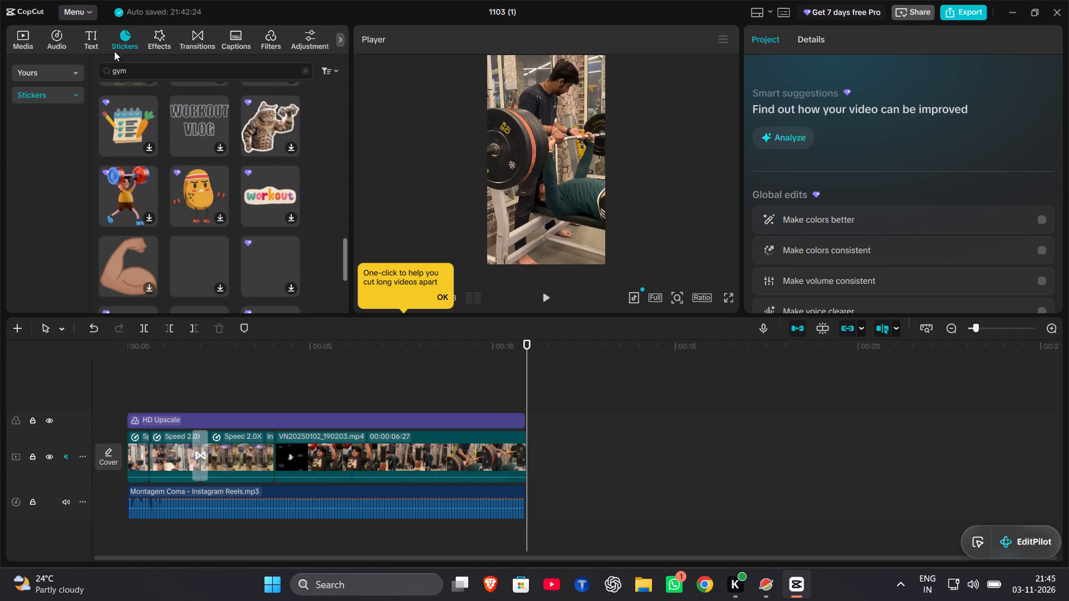
Leave the project editor and go back to the home page.
left_click(82, 13)
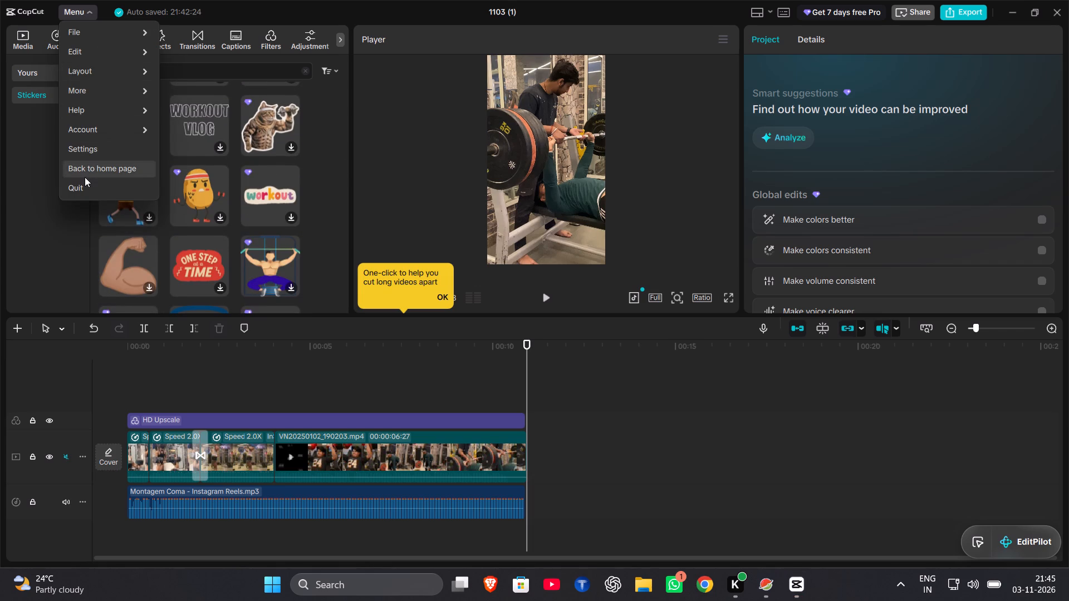
left_click(85, 177)
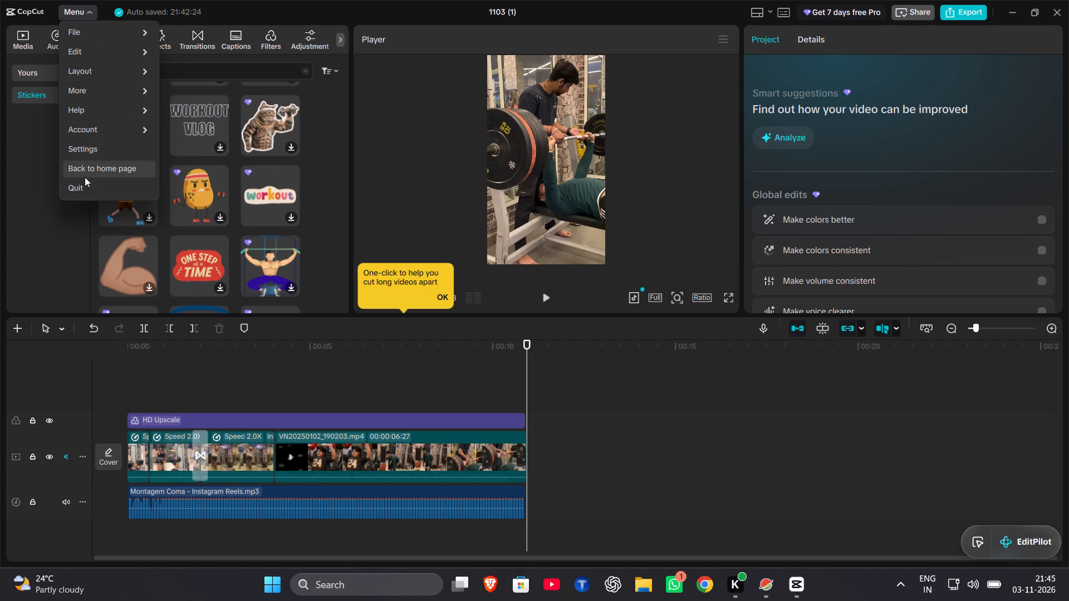
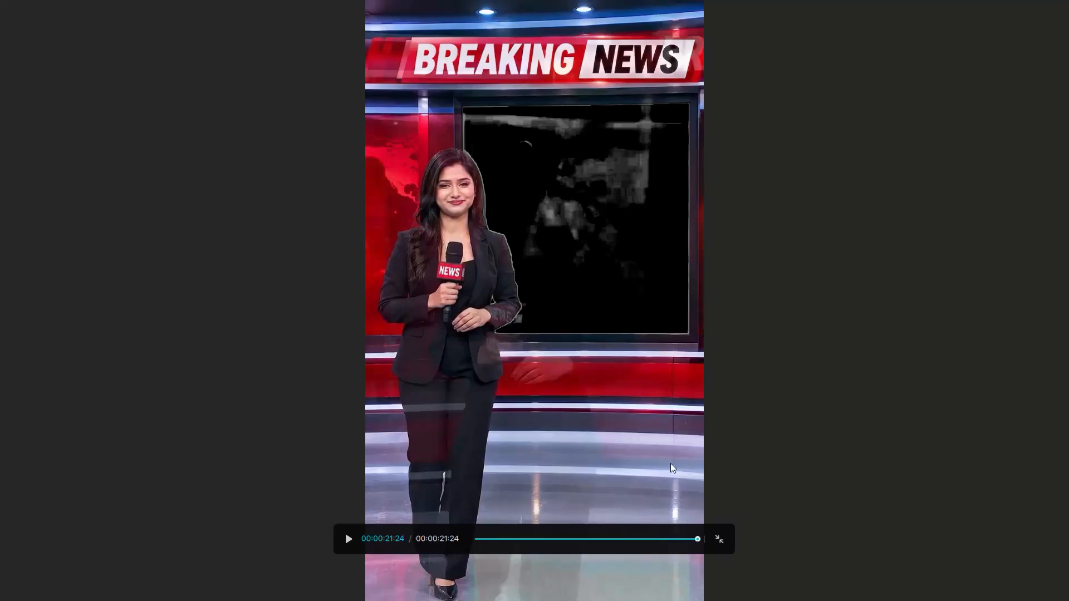
Exit the full-screen preview of the breaking news video and return to the editing timeline.
left_click(719, 537)
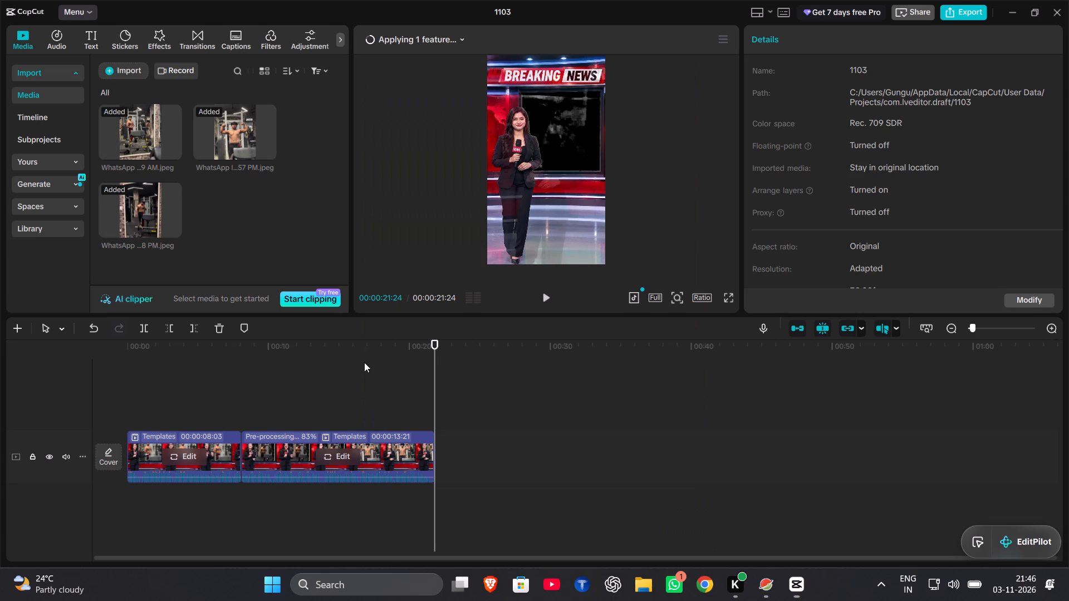